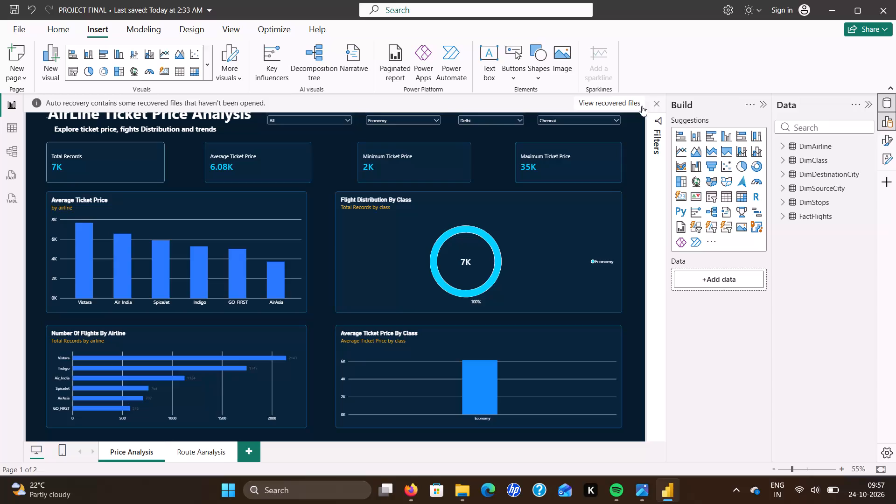
# Dismiss the auto recovery notice, choosing to view the recovered files later.
pyautogui.click(653, 103)
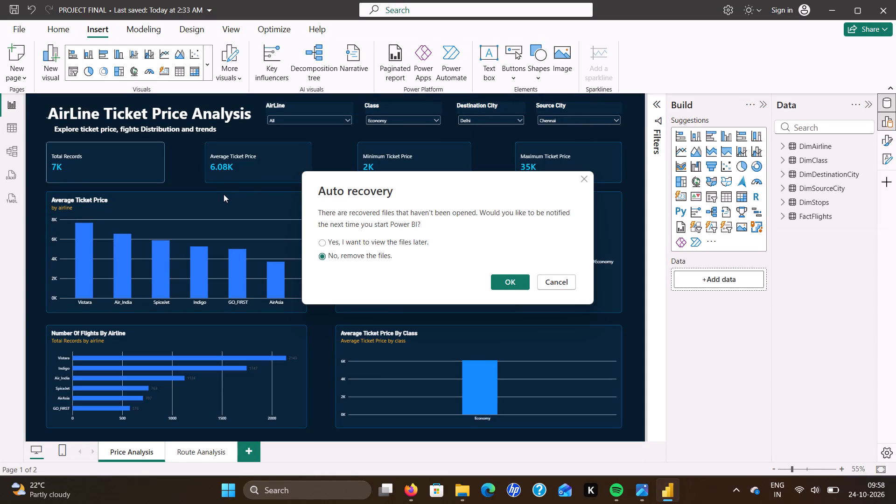
pyautogui.click(322, 244)
pyautogui.click(511, 283)
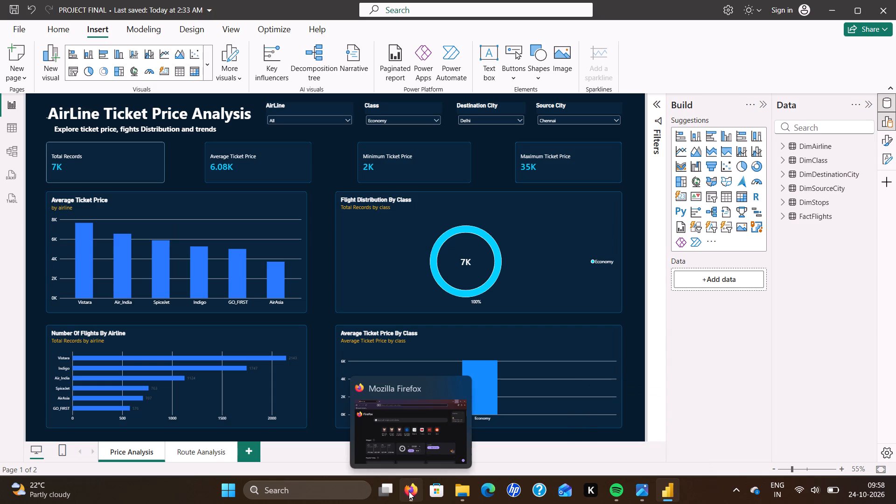
pyautogui.click(329, 493)
pyautogui.write('chr')
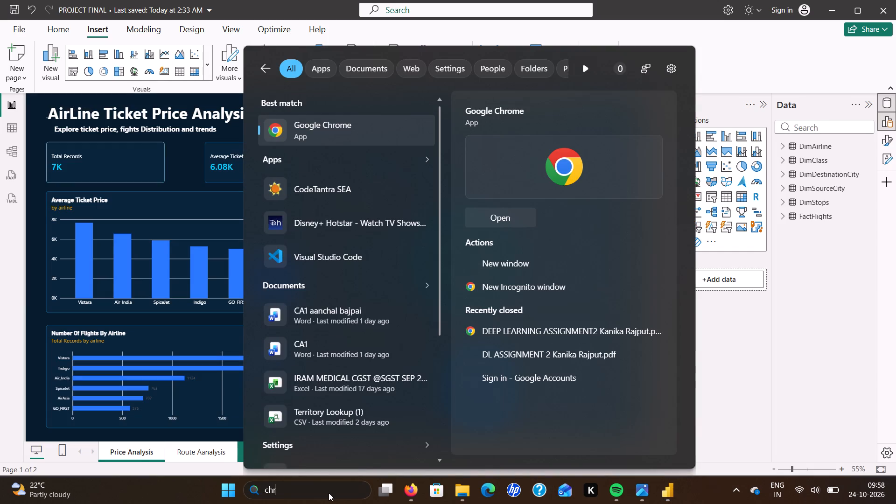
pyautogui.click(490, 210)
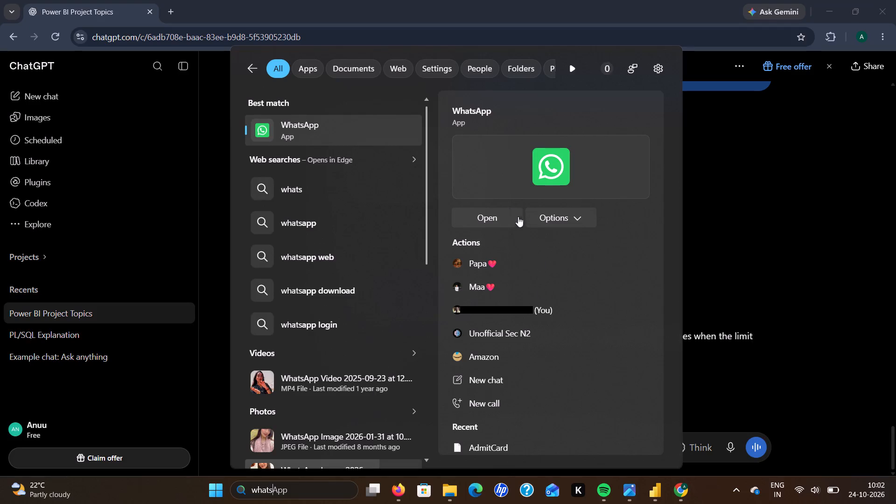
# Switch to WhatsApp by opening the app from the Windows search results.
pyautogui.click(499, 221)
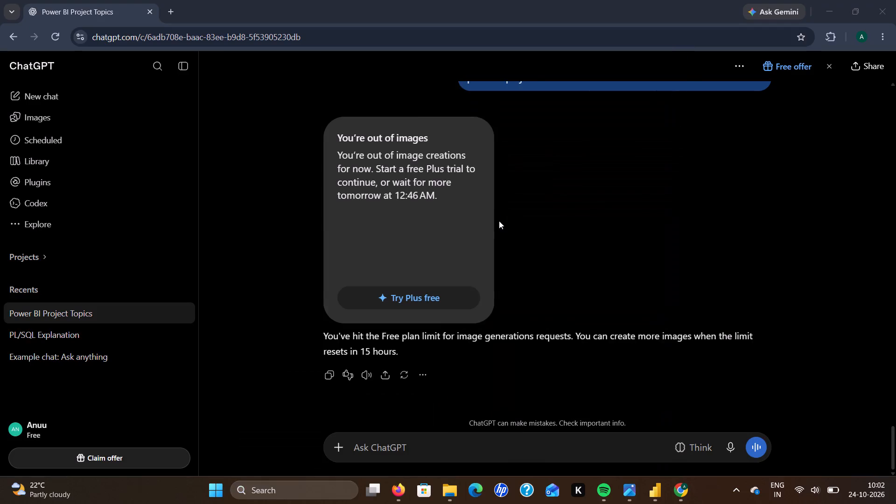
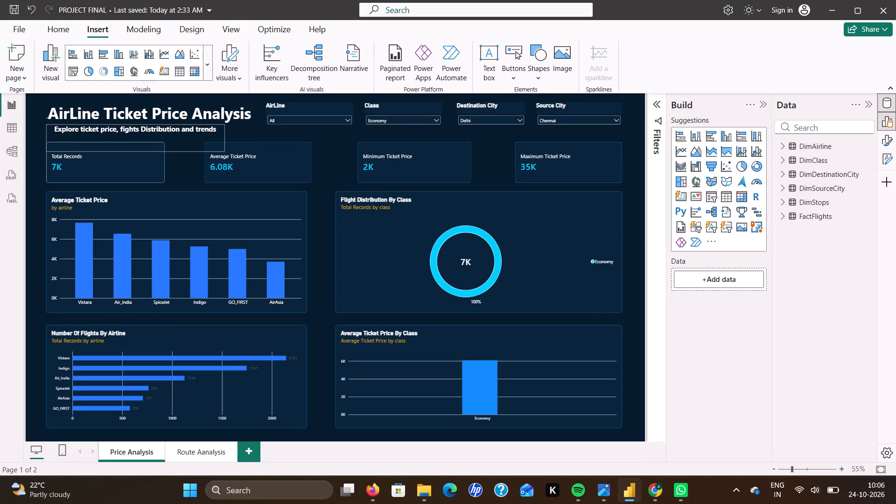
# Open the font colour choices for the full subtitle "Explore ticket price, fights Distribution and trends" to pick a custom colour.
pyautogui.moveTo(54, 130); pyautogui.dragTo(185, 130)
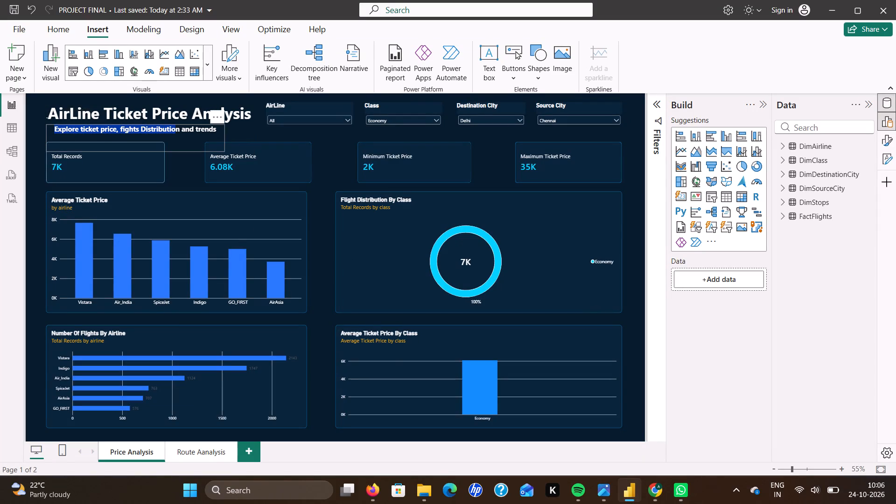
pyautogui.moveTo(185, 130); pyautogui.dragTo(217, 130)
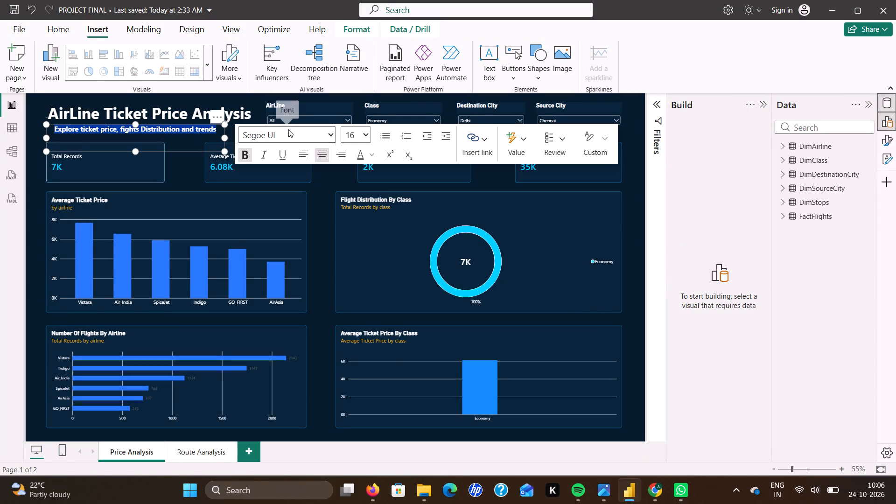
pyautogui.click(371, 156)
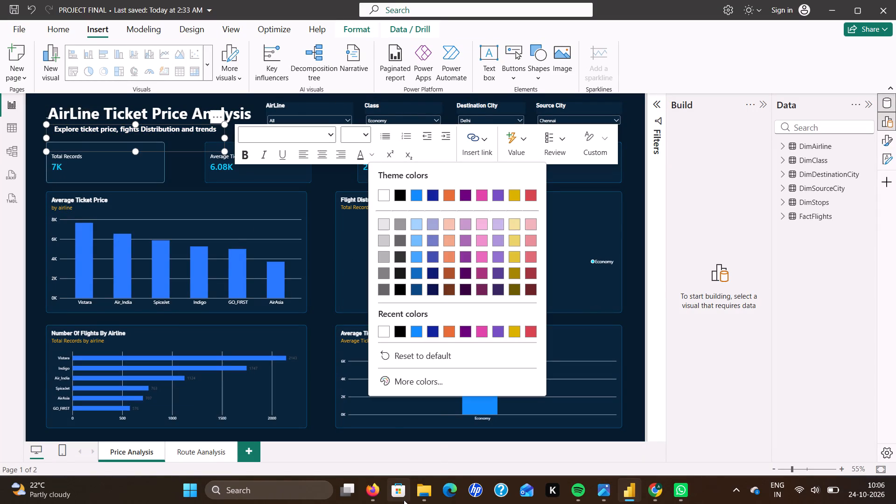
pyautogui.click(456, 389)
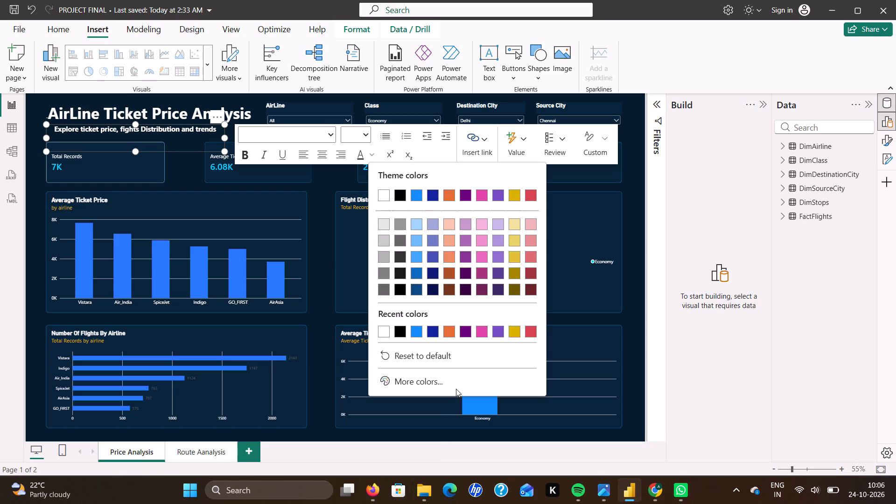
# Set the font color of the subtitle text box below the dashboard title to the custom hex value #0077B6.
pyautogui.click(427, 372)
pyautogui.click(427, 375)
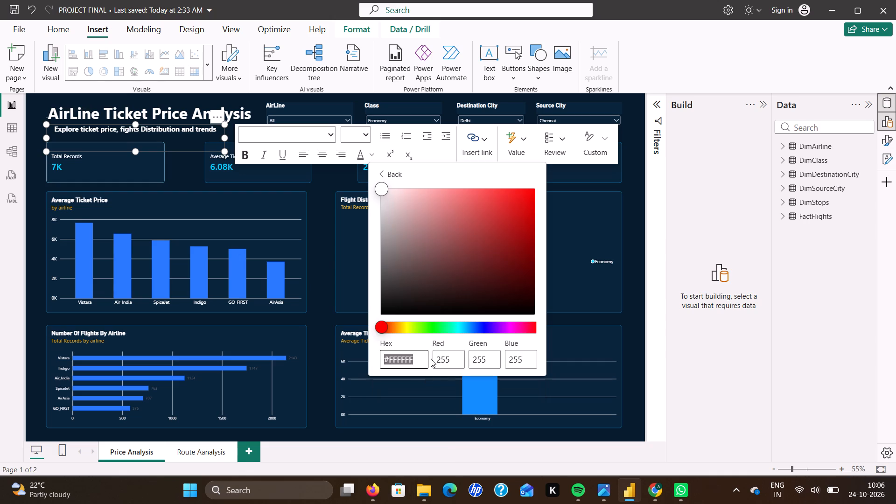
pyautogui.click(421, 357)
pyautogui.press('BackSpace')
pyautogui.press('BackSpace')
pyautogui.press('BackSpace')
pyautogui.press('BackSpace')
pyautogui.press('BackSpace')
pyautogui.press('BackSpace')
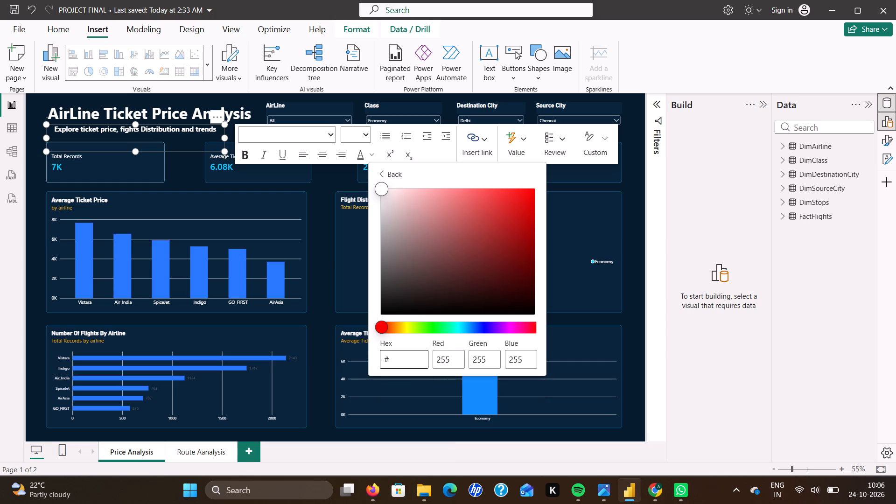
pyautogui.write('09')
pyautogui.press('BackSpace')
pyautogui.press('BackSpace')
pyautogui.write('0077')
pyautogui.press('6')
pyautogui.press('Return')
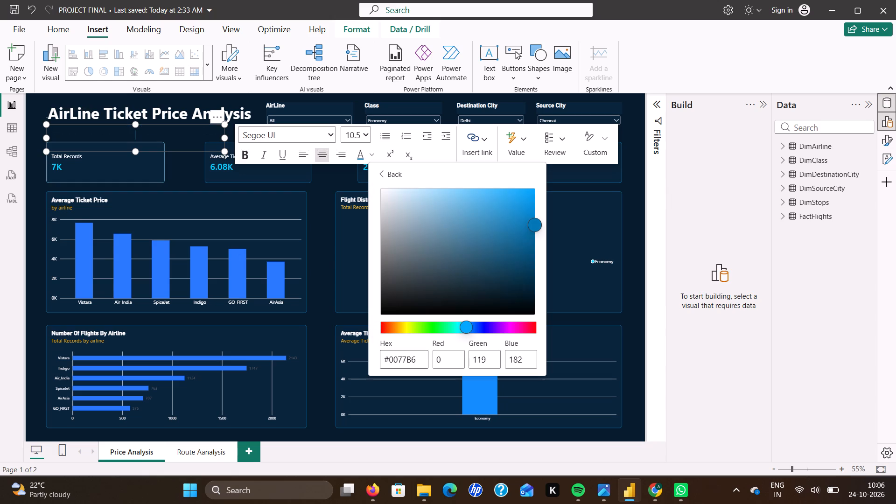
# Set the subtitle text box's custom font color to hex #FFFFFF and close the color picker.
pyautogui.moveTo(617, 225); pyautogui.dragTo(603, 232)
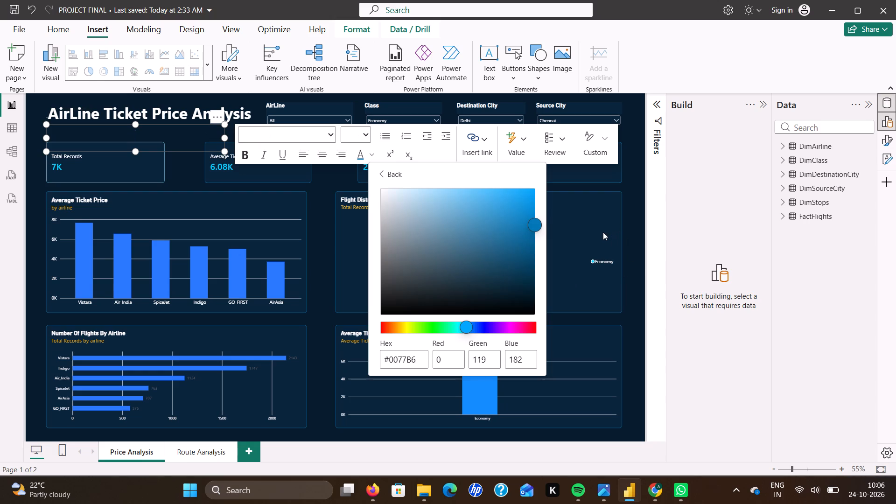
pyautogui.moveTo(603, 232); pyautogui.dragTo(438, 378)
pyautogui.moveTo(438, 378); pyautogui.dragTo(423, 364)
pyautogui.click(423, 364)
pyautogui.press('BackSpace')
pyautogui.press('BackSpace')
pyautogui.press('BackSpace')
pyautogui.press('BackSpace')
pyautogui.press('BackSpace')
pyautogui.press('BackSpace')
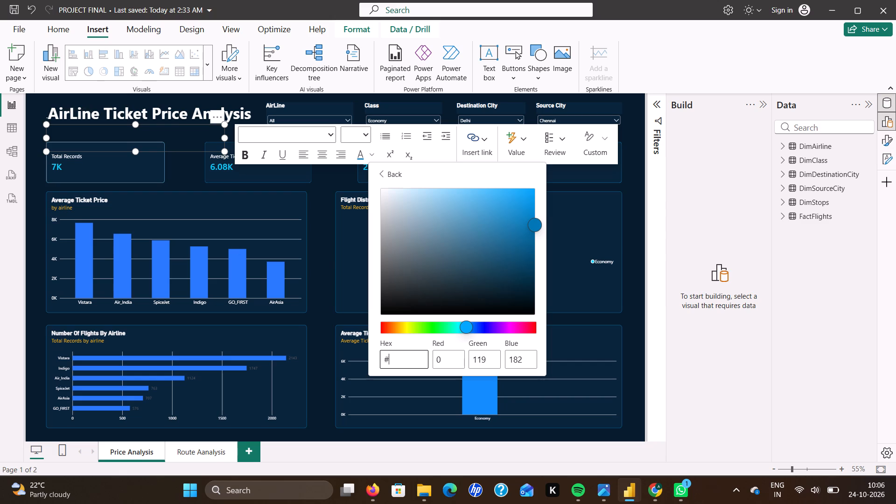
pyautogui.write('77777')
pyautogui.press('BackSpace')
pyautogui.press('BackSpace')
pyautogui.press('BackSpace')
pyautogui.press('BackSpace')
pyautogui.press('BackSpace')
pyautogui.write('ffff')
pyautogui.press('BackSpace')
pyautogui.press('BackSpace')
pyautogui.press('BackSpace')
pyautogui.press('BackSpace')
pyautogui.write('FFFFFF')
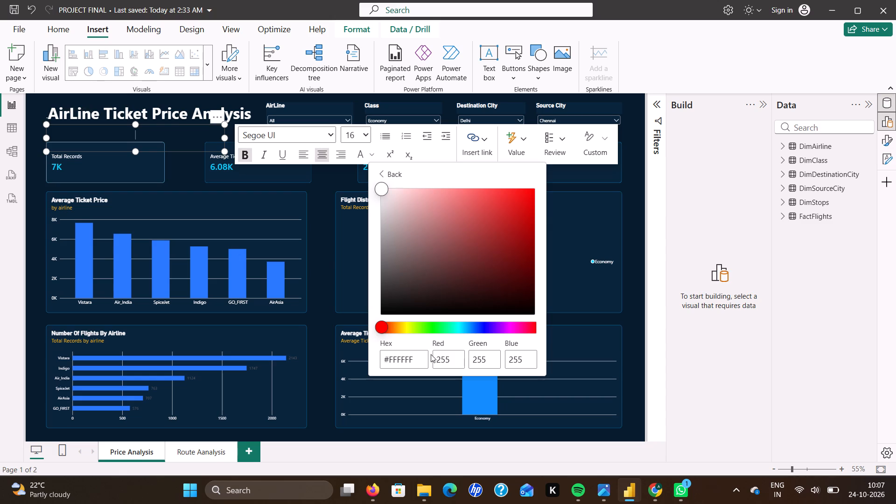
pyautogui.click(381, 170)
pyautogui.click(637, 198)
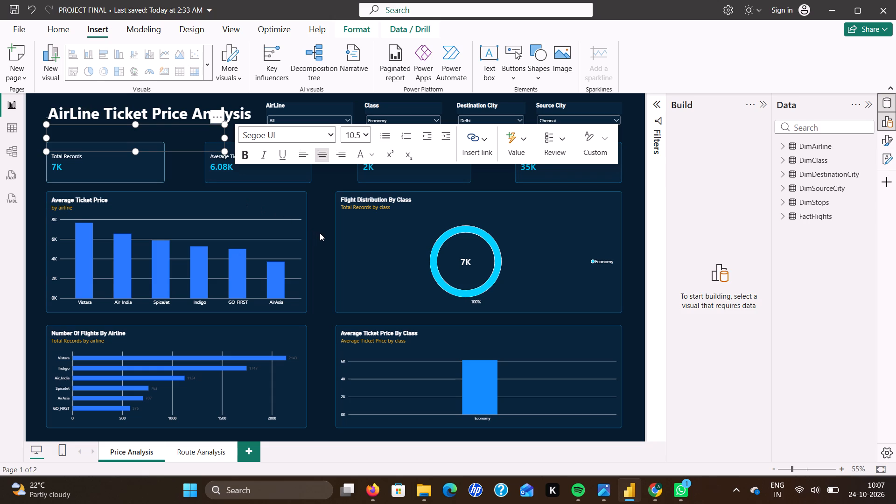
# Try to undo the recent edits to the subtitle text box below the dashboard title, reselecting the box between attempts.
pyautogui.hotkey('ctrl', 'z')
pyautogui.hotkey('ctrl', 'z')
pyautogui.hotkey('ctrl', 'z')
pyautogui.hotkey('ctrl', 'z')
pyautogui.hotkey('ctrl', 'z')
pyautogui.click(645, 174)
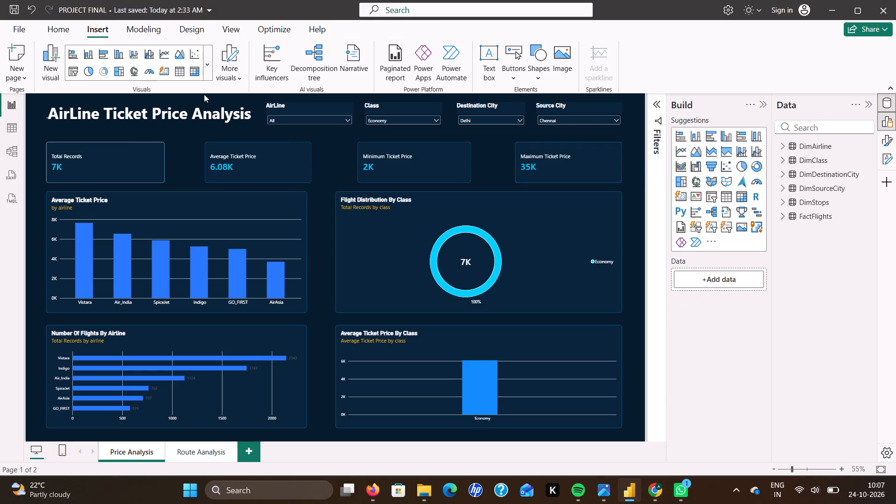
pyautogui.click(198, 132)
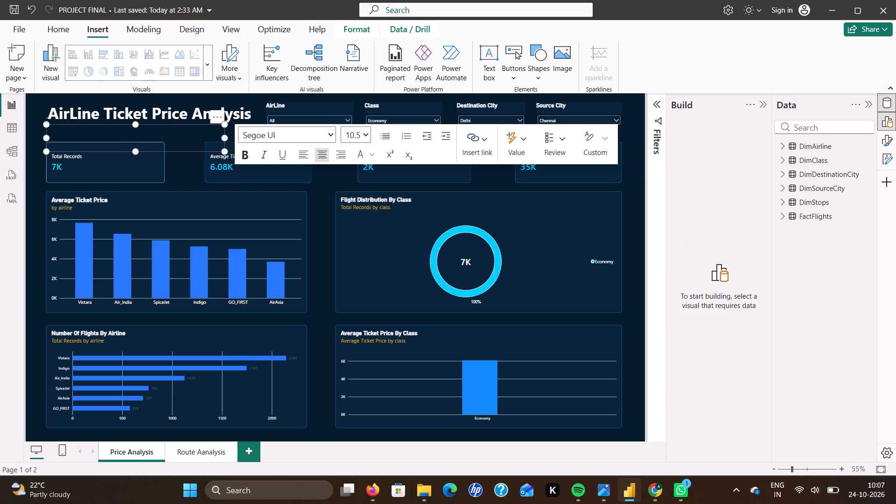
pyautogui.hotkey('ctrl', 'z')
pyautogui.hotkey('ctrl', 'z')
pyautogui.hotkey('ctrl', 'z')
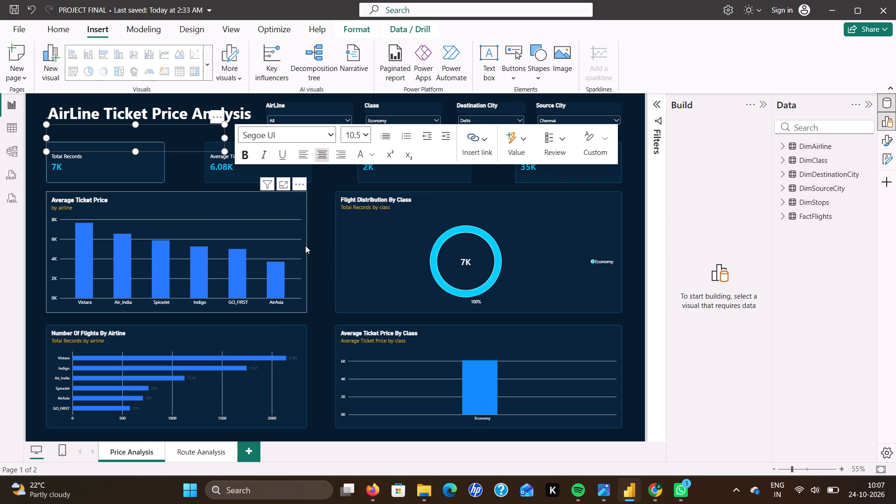
# Undo the recent edits, moving focus off the emptied text box, to restore the subtitle wording below the dashboard title.
pyautogui.hotkey('ctrl', 'z')
pyautogui.hotkey('ctrl', 'z')
pyautogui.hotkey('ctrl', 'z')
pyautogui.hotkey('ctrl', 'z')
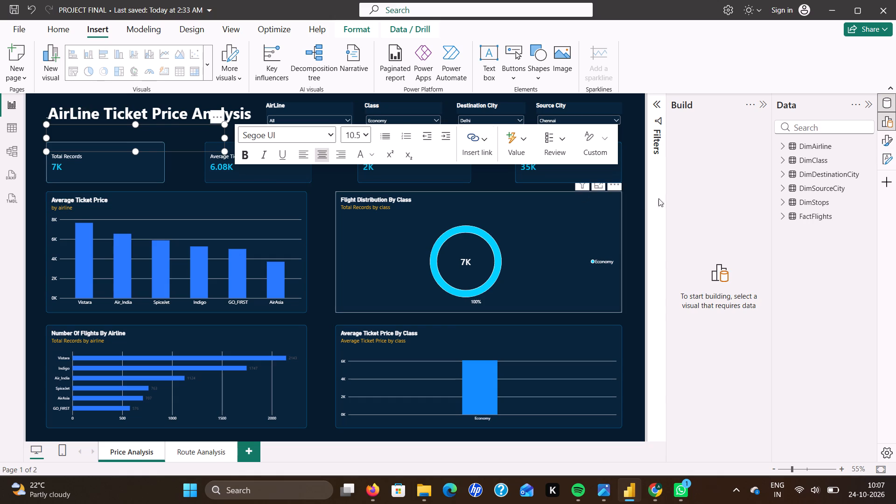
pyautogui.click(684, 194)
pyautogui.click(706, 167)
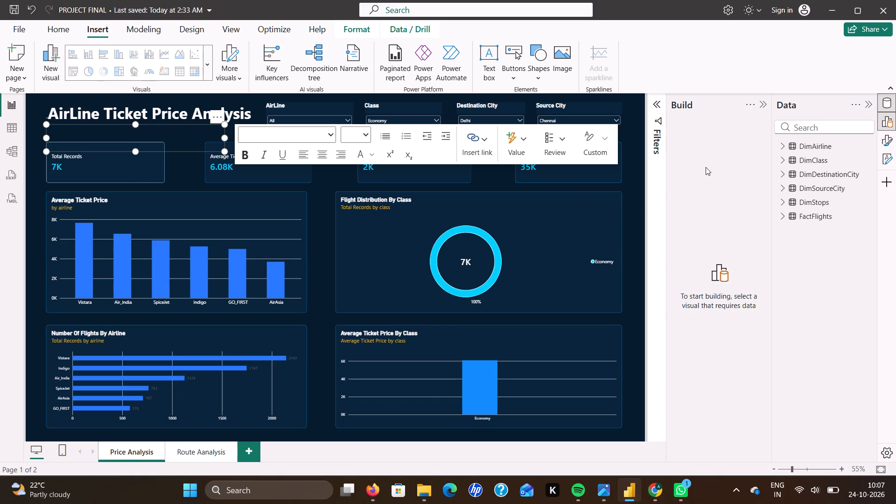
pyautogui.click(656, 106)
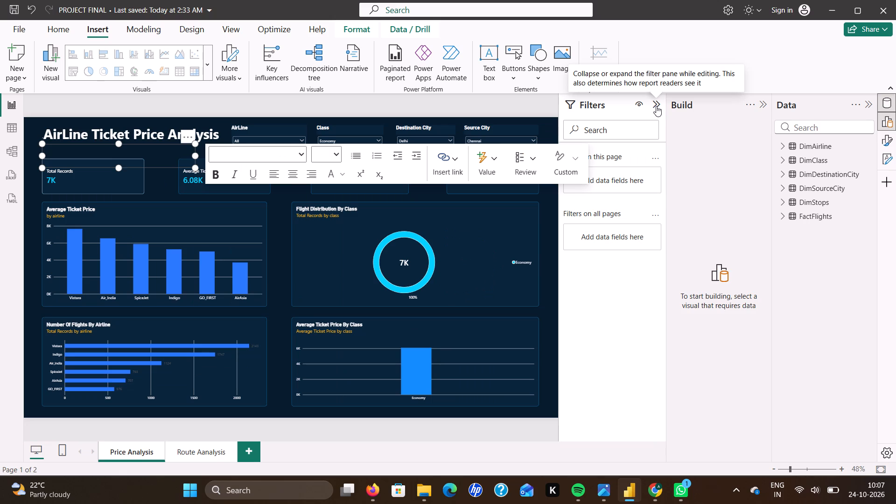
pyautogui.click(518, 101)
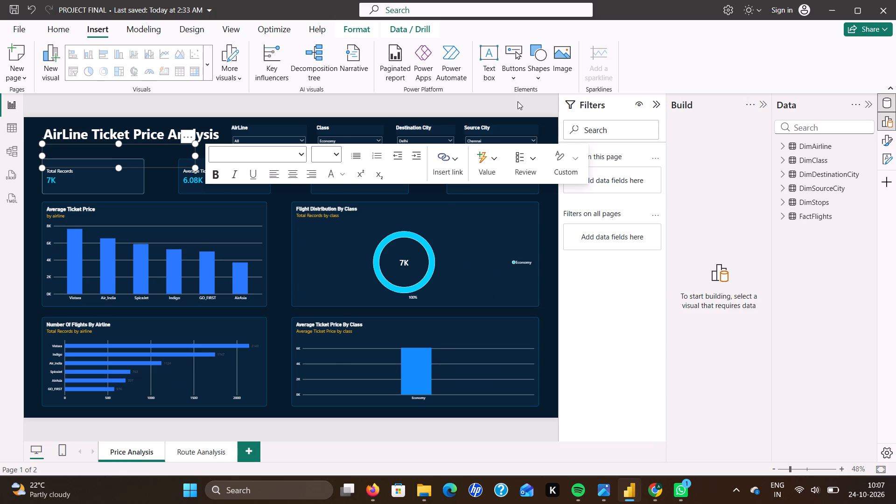
pyautogui.hotkey('ctrl', 'z')
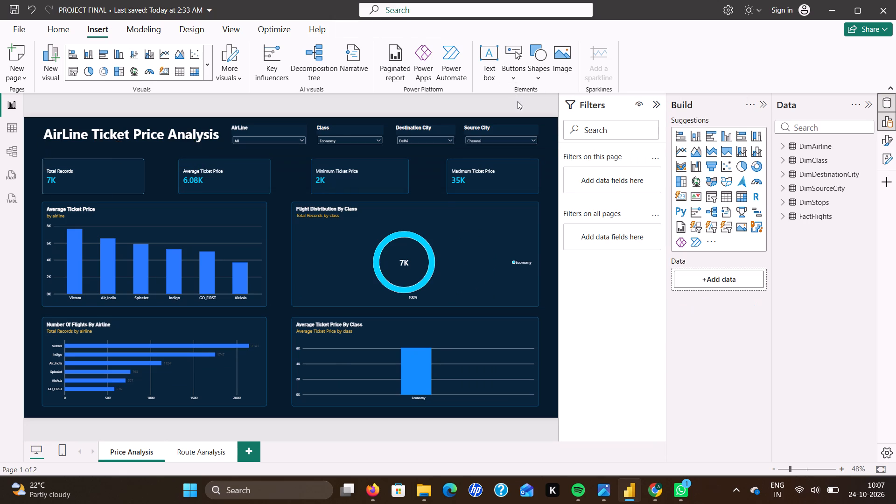
pyautogui.hotkey('ctrl', 'z')
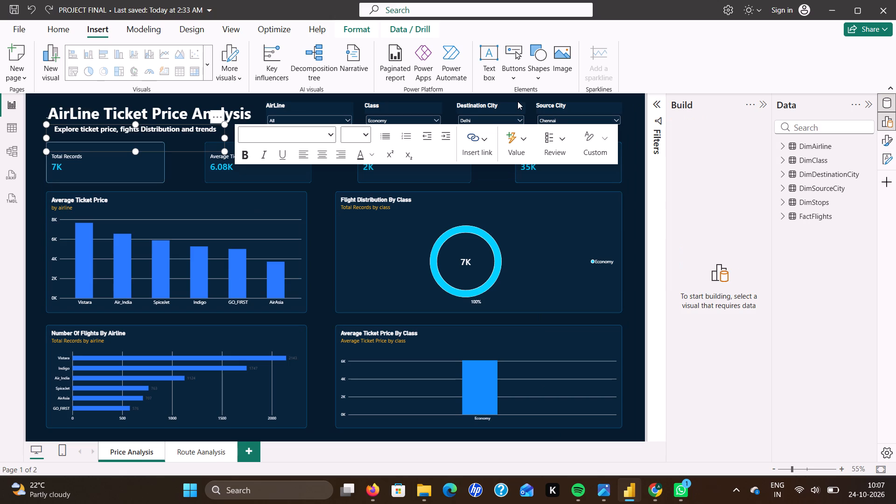
pyautogui.click(626, 140)
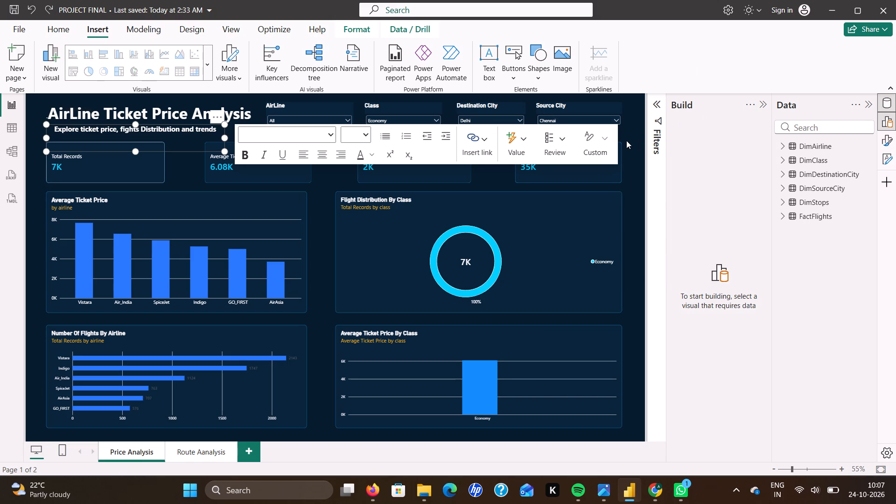
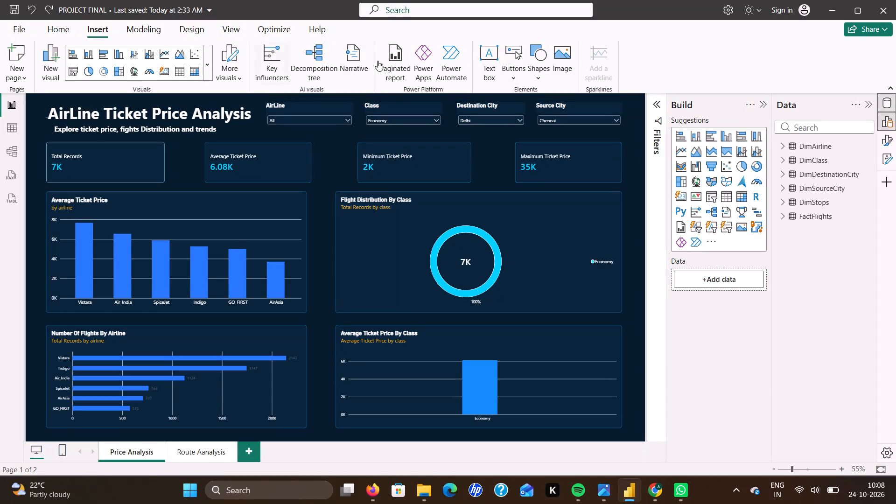
# Insert an empty image visual on the Price Analysis page to hold the airline ticket price logo.
pyautogui.click(564, 64)
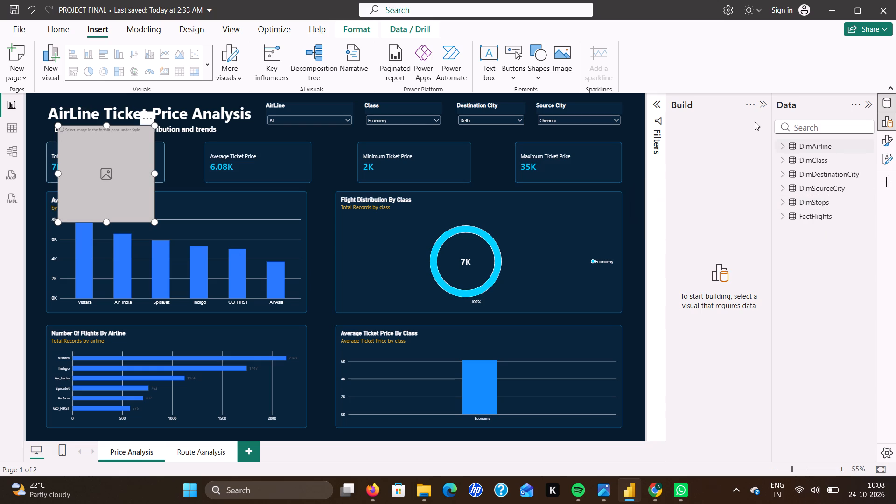
pyautogui.click(657, 105)
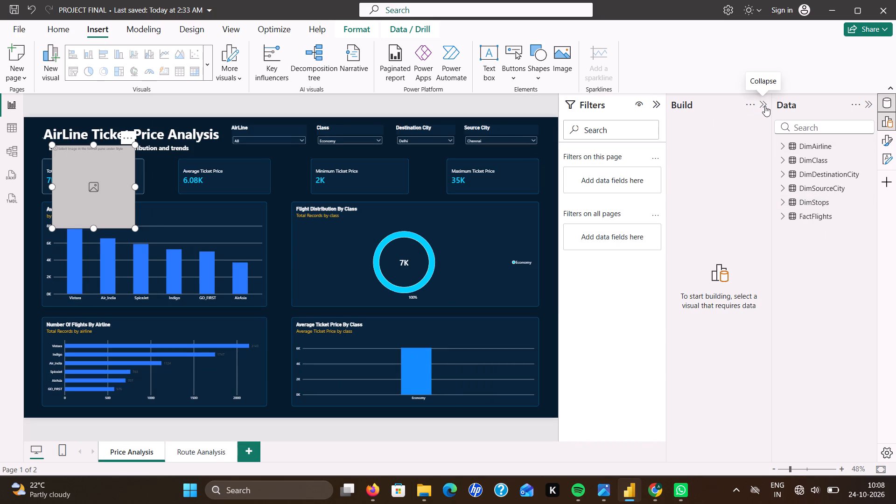
# Load the recent aereplane picture file as the uploaded image for the empty image placeholder on the Price Analysis page.
pyautogui.click(654, 103)
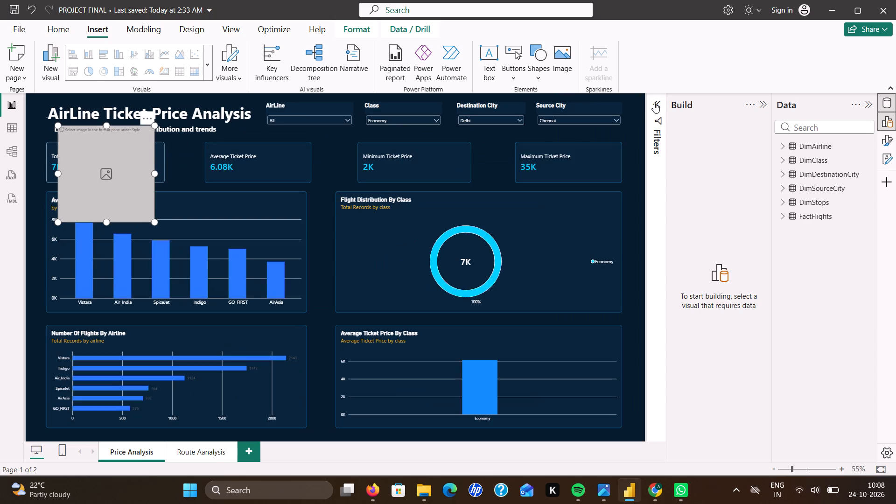
pyautogui.click(888, 138)
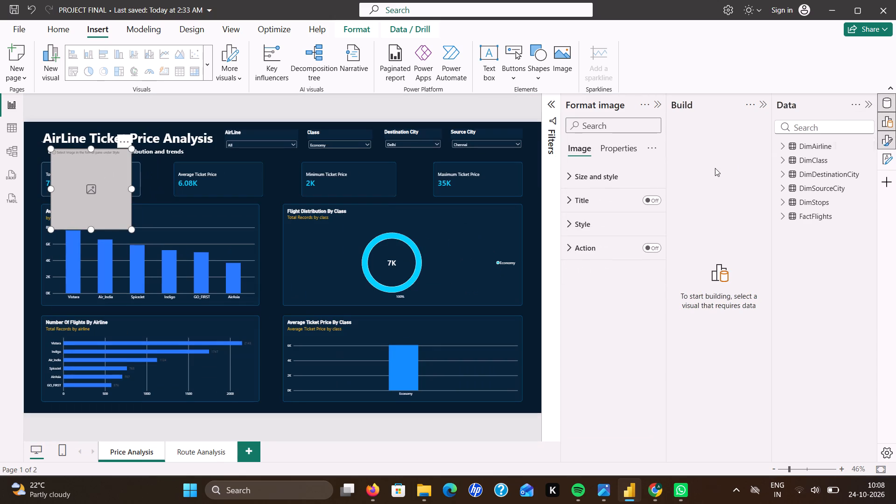
pyautogui.click(562, 221)
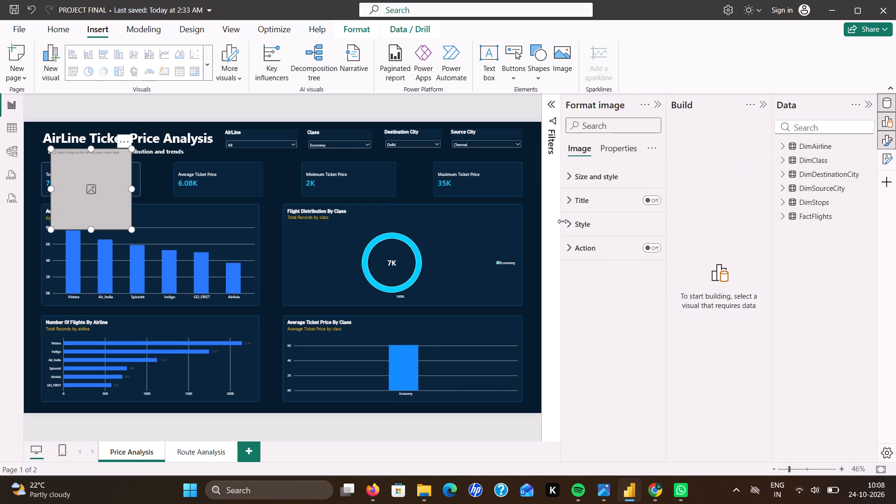
pyautogui.click(567, 223)
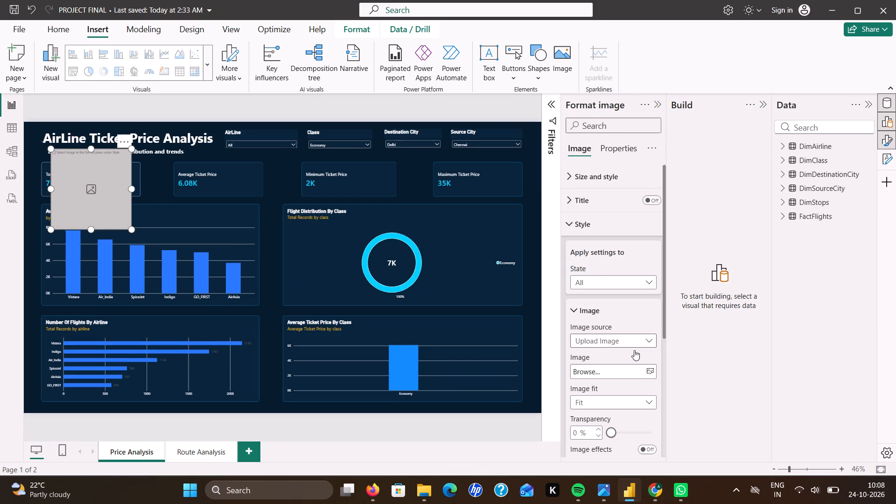
pyautogui.click(648, 371)
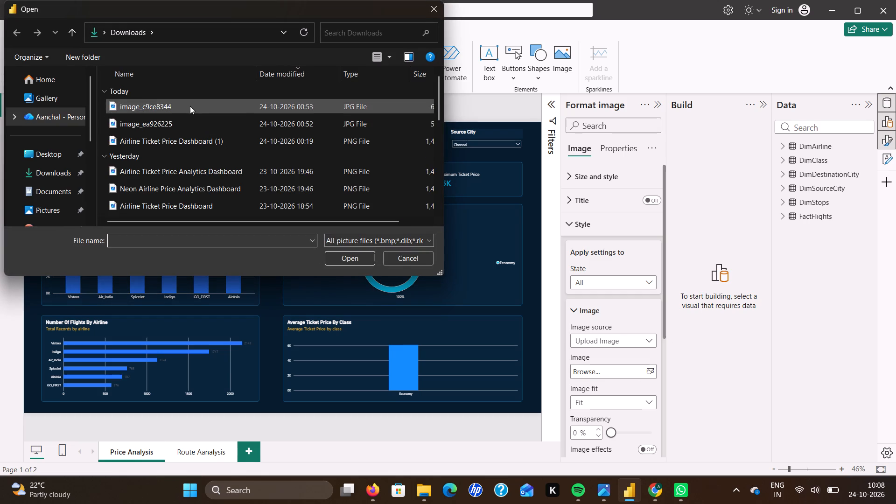
pyautogui.scroll(-2, 180, 161)
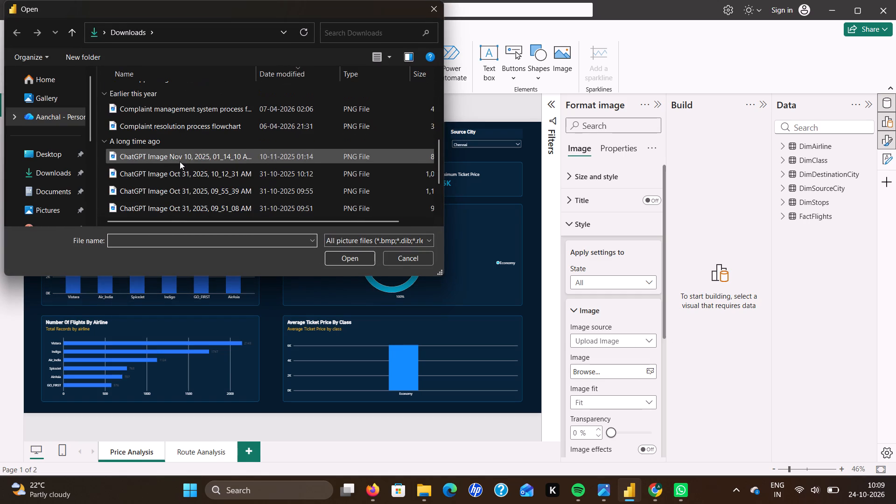
pyautogui.scroll(-1, 180, 161)
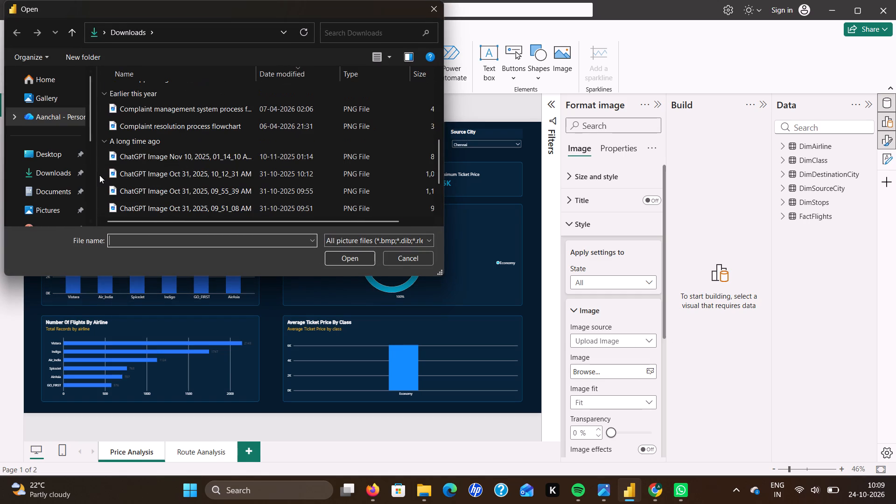
pyautogui.click(36, 78)
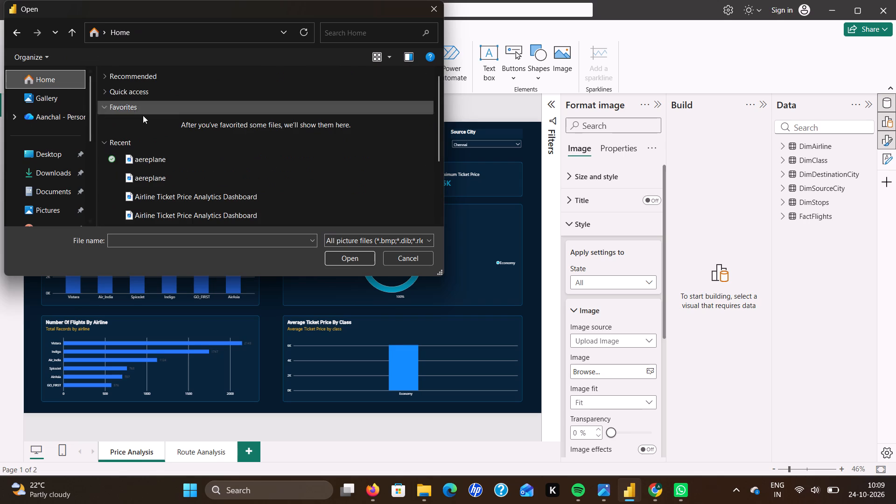
pyautogui.doubleClick(144, 161)
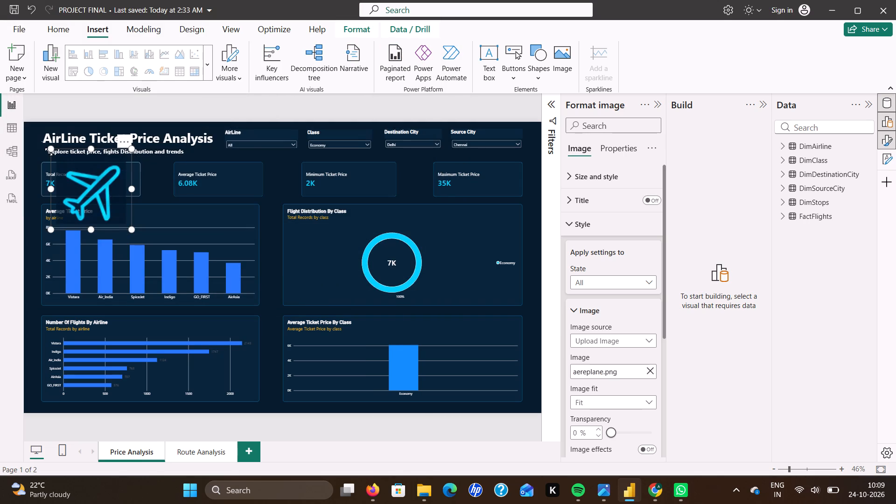
# Shrink the airplane image to a small icon and place it over the heading of the Average Ticket Price by airline chart.
pyautogui.moveTo(49, 152); pyautogui.dragTo(95, 198)
pyautogui.moveTo(123, 216); pyautogui.dragTo(119, 190)
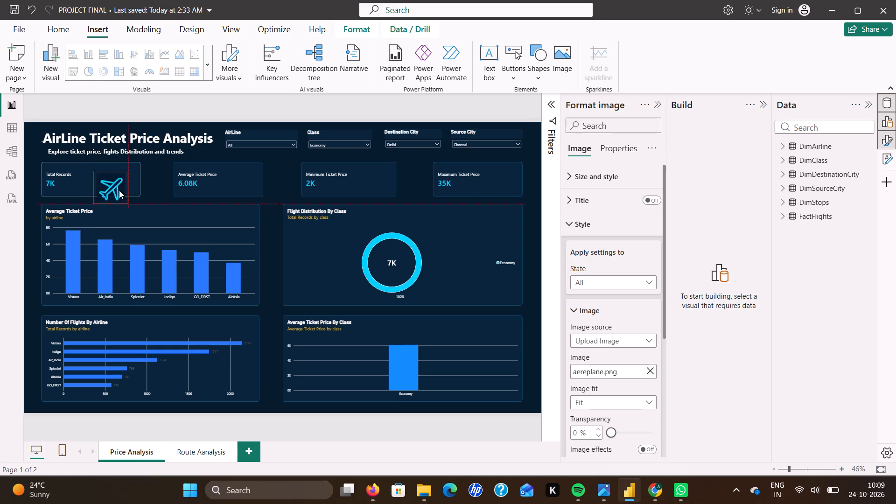
pyautogui.moveTo(119, 190); pyautogui.dragTo(123, 184)
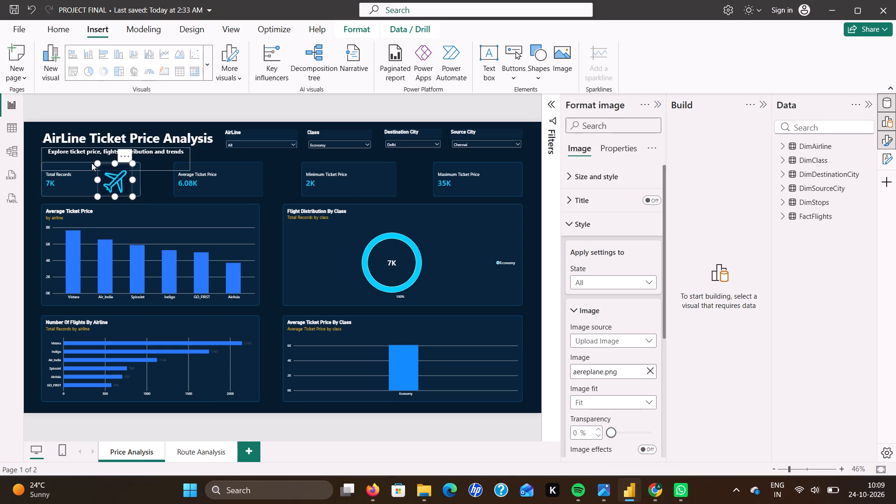
pyautogui.moveTo(97, 161); pyautogui.dragTo(110, 168)
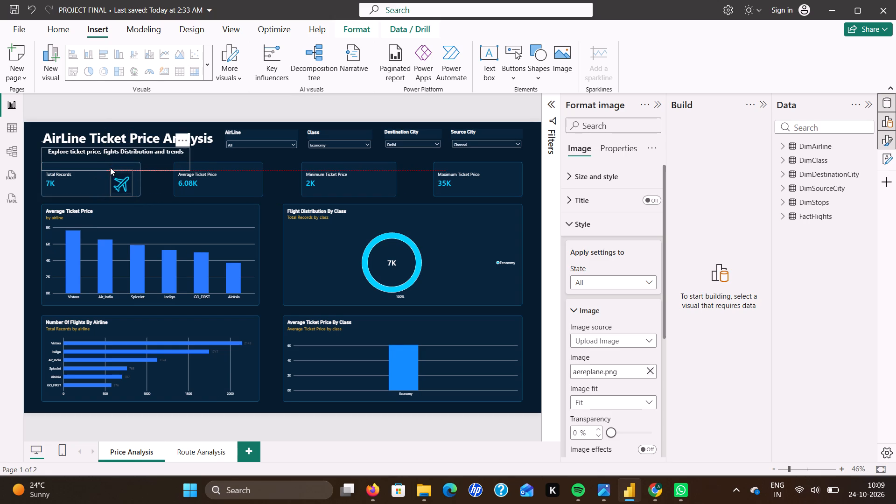
pyautogui.moveTo(110, 168); pyautogui.dragTo(108, 166)
pyautogui.moveTo(120, 176); pyautogui.dragTo(56, 175)
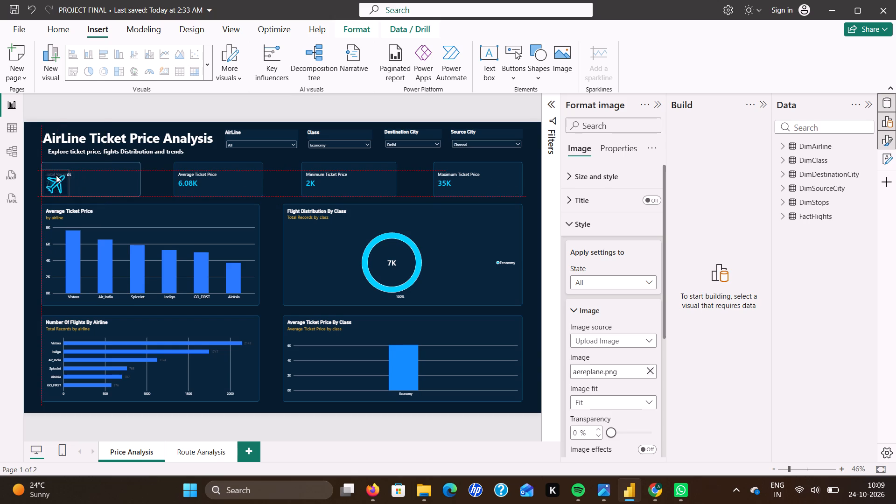
pyautogui.moveTo(56, 175); pyautogui.dragTo(83, 205)
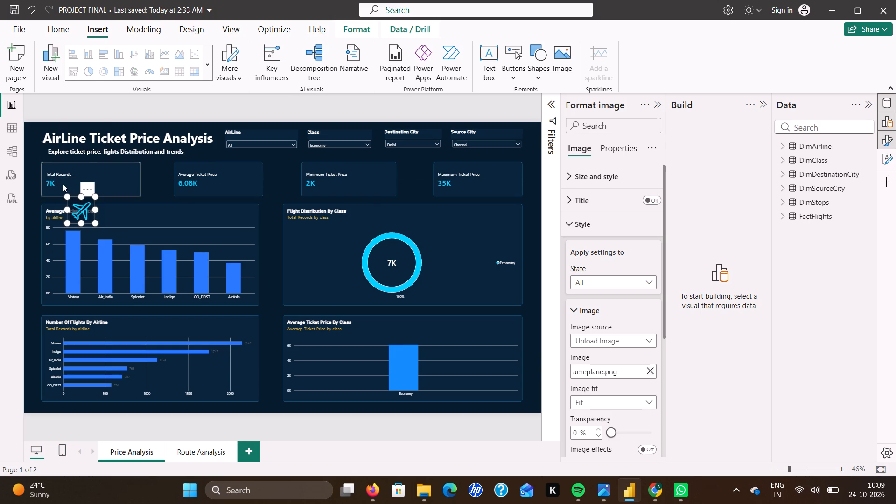
pyautogui.click(59, 180)
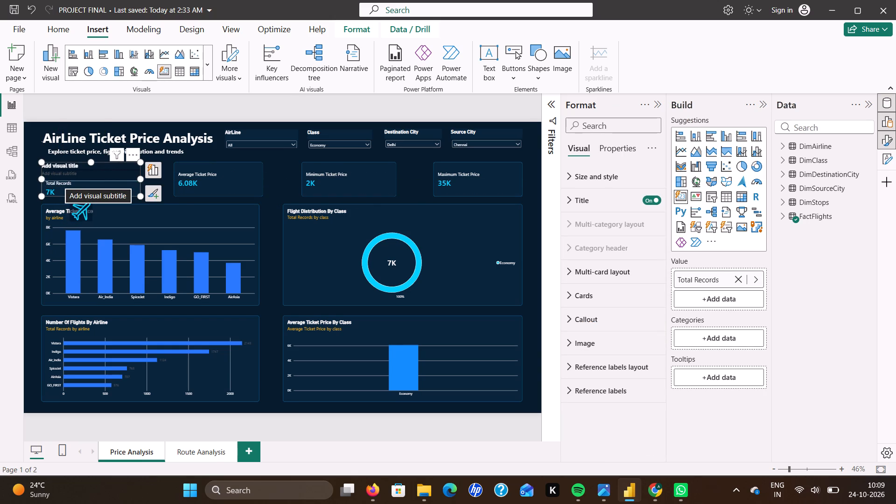
pyautogui.click(60, 111)
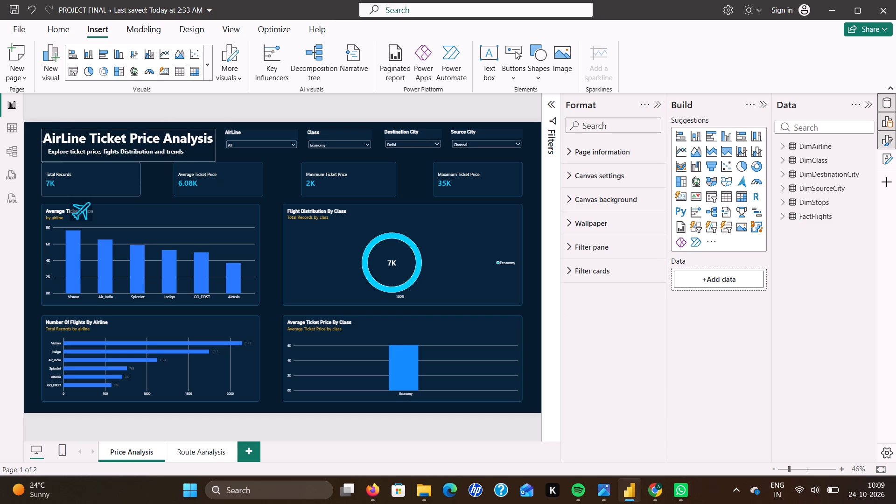
# Widen the AirLine Ticket Price Analysis title text box slightly toward the AirLine slicer.
pyautogui.moveTo(202, 134); pyautogui.dragTo(215, 136)
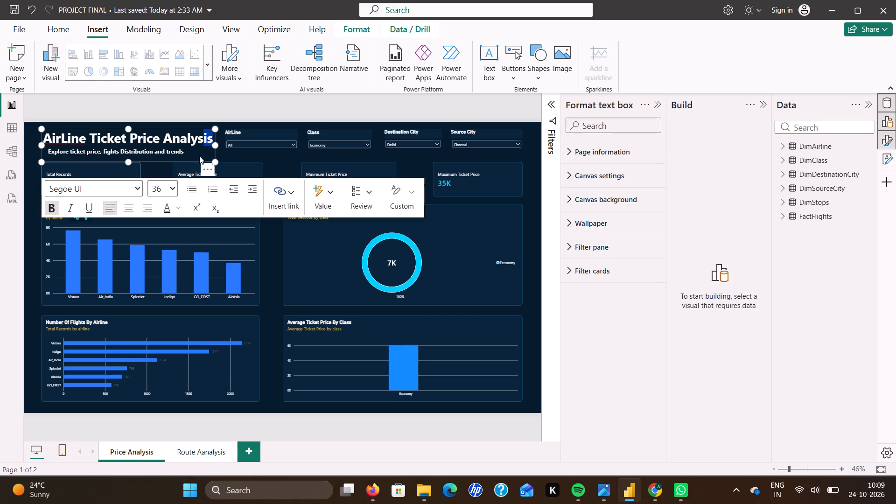
pyautogui.click(233, 155)
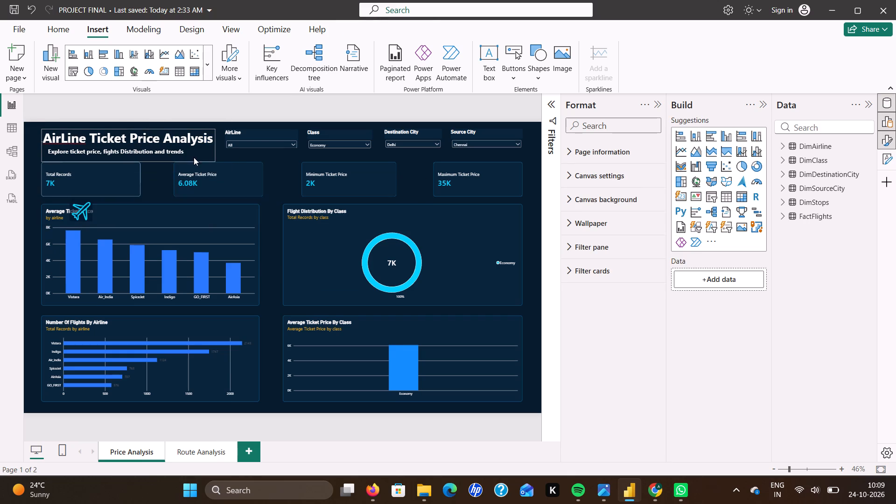
pyautogui.click(213, 153)
pyautogui.moveTo(213, 153); pyautogui.dragTo(221, 154)
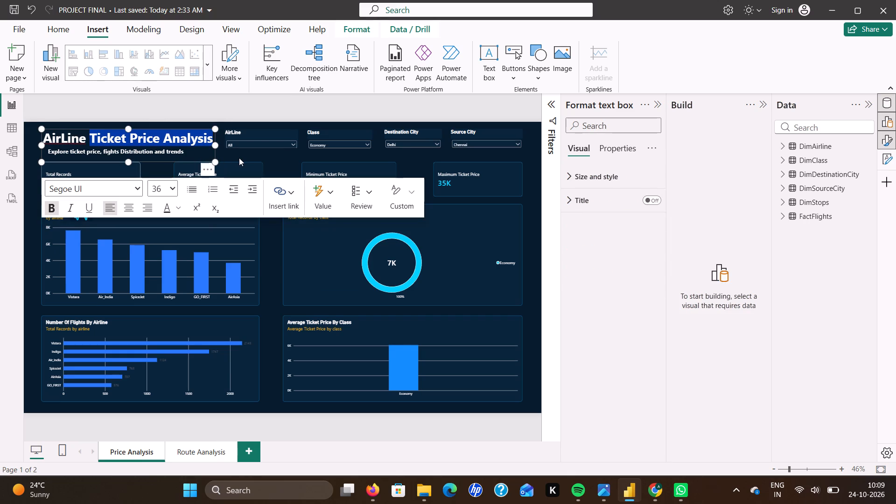
pyautogui.click(243, 156)
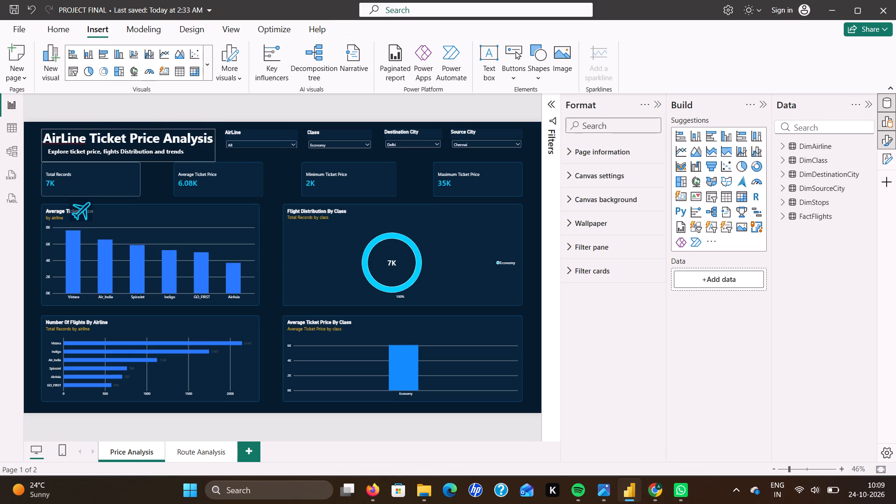
pyautogui.click(207, 146)
pyautogui.moveTo(217, 146); pyautogui.dragTo(221, 146)
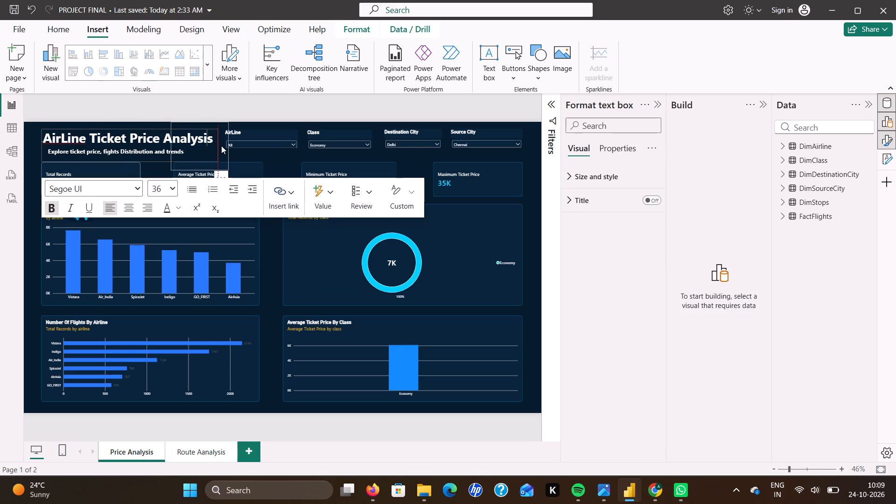
pyautogui.moveTo(221, 146); pyautogui.dragTo(223, 143)
pyautogui.moveTo(223, 143); pyautogui.dragTo(223, 143)
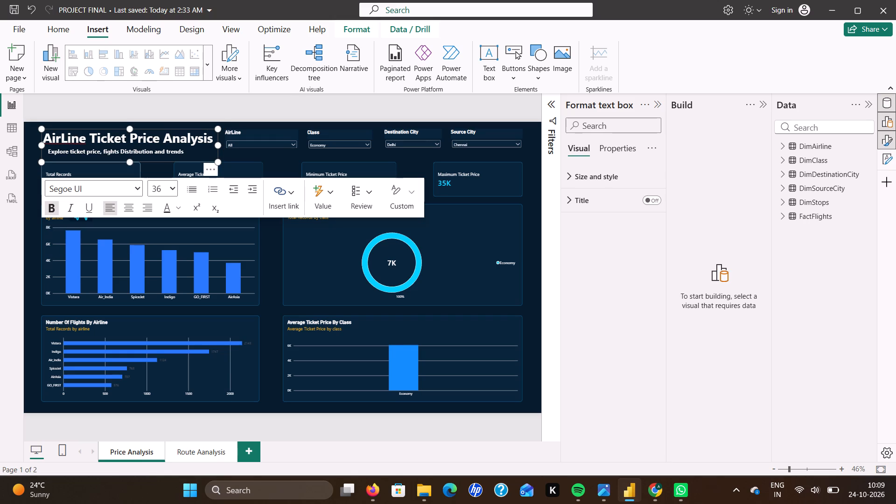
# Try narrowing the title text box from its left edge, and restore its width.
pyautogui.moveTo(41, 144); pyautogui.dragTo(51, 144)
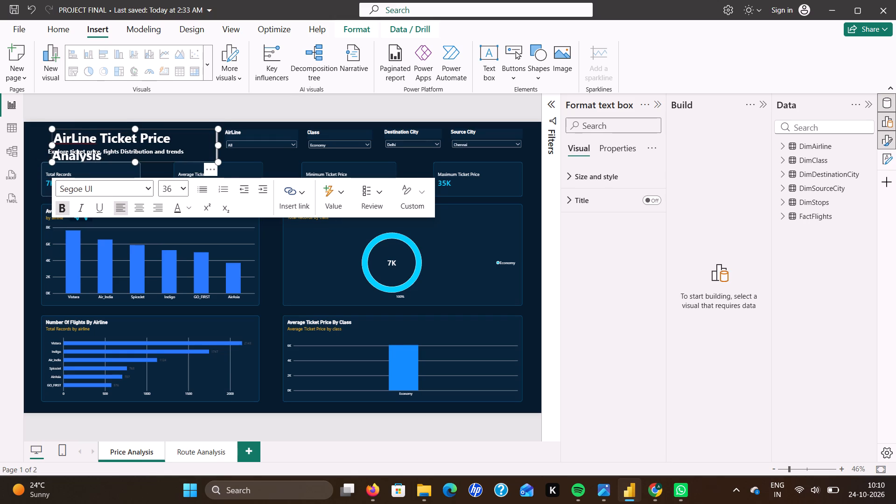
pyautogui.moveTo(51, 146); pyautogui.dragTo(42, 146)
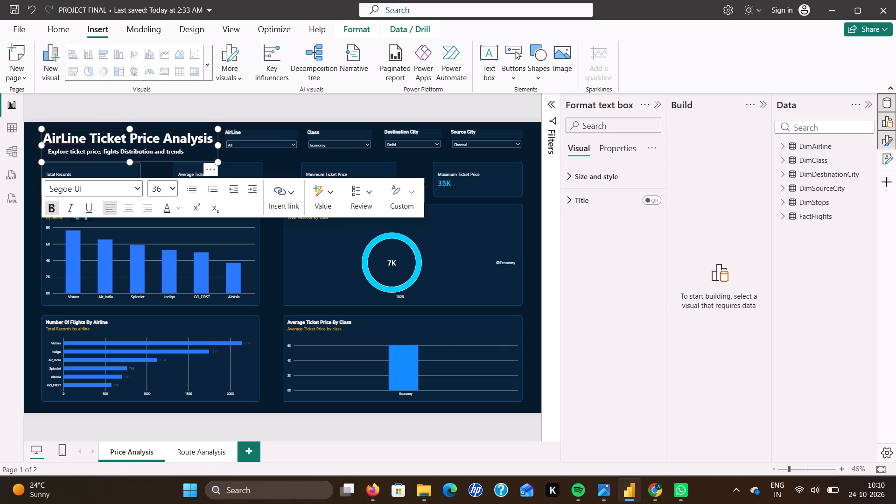
# Set the font size of the whole AirLine Ticket Price Analysis title to 32.
pyautogui.moveTo(42, 135); pyautogui.dragTo(204, 147)
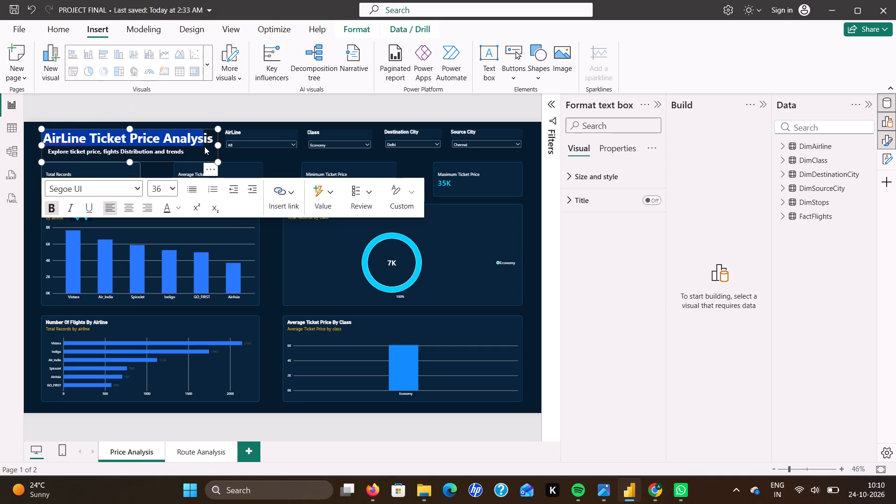
pyautogui.moveTo(204, 147); pyautogui.dragTo(205, 147)
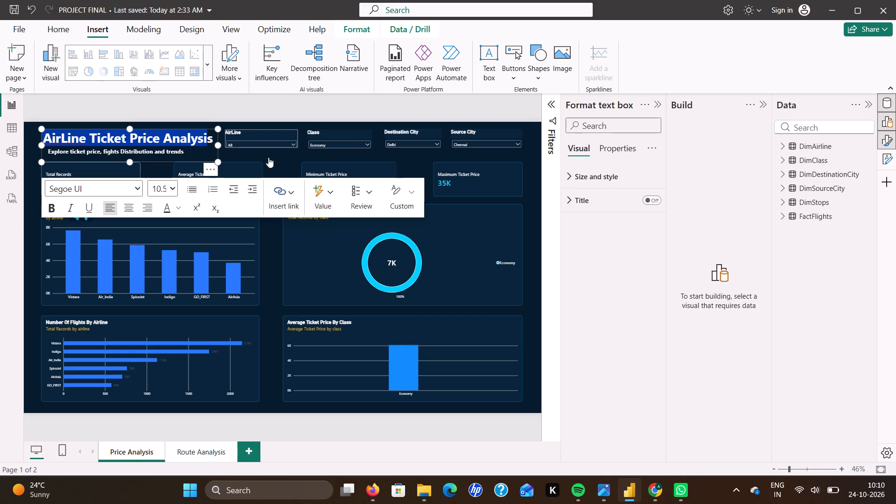
pyautogui.click(267, 283)
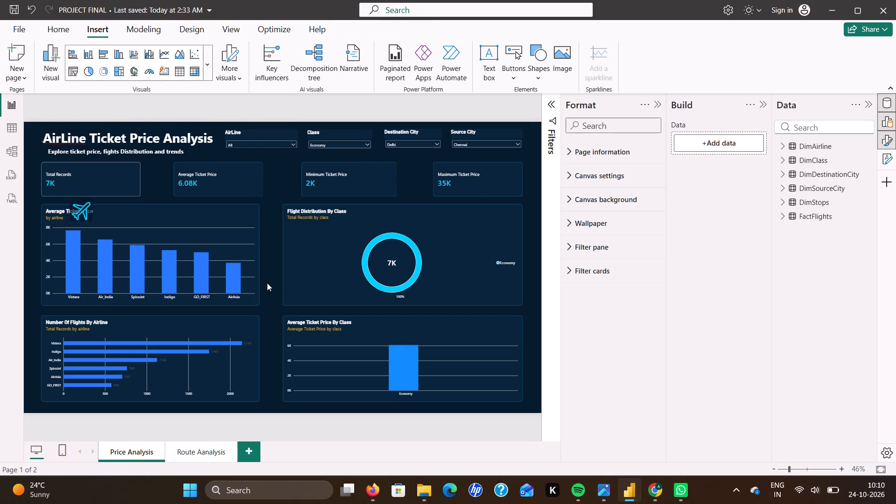
pyautogui.moveTo(42, 136); pyautogui.dragTo(218, 143)
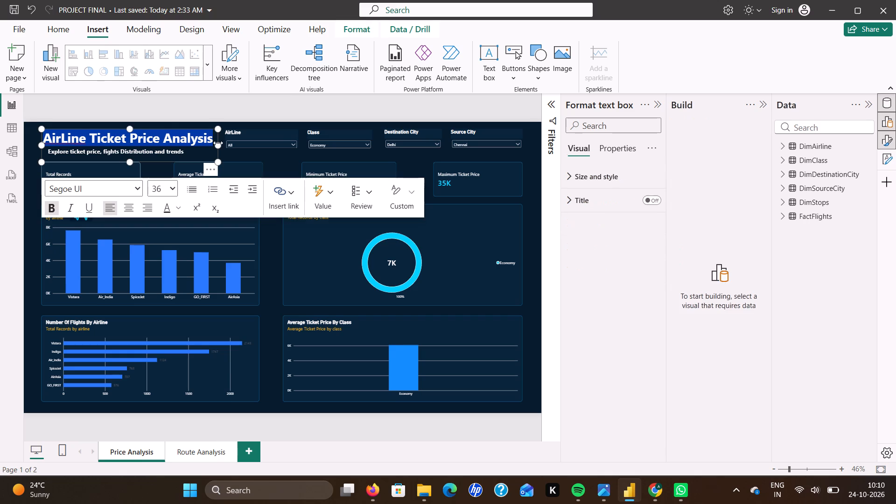
pyautogui.click(173, 189)
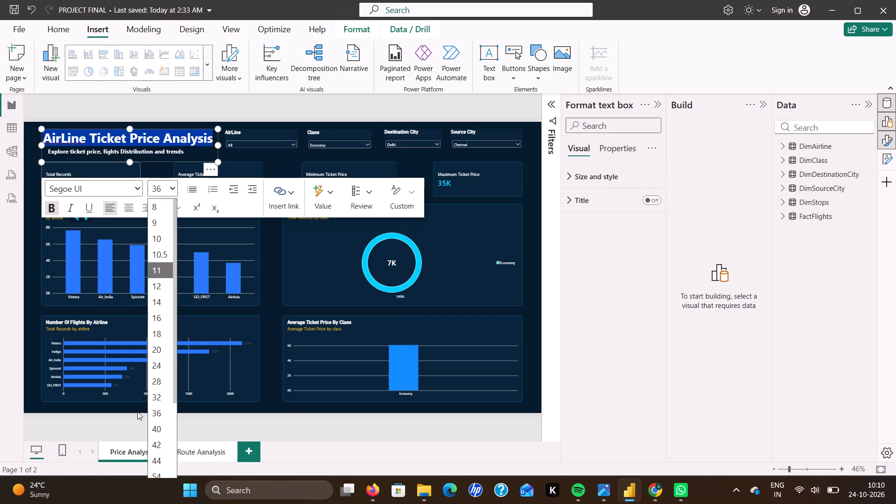
pyautogui.click(158, 392)
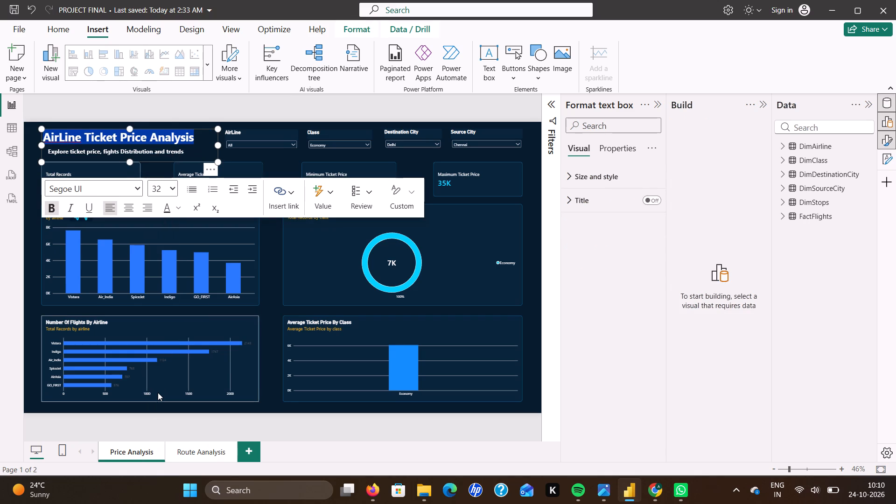
pyautogui.click(270, 338)
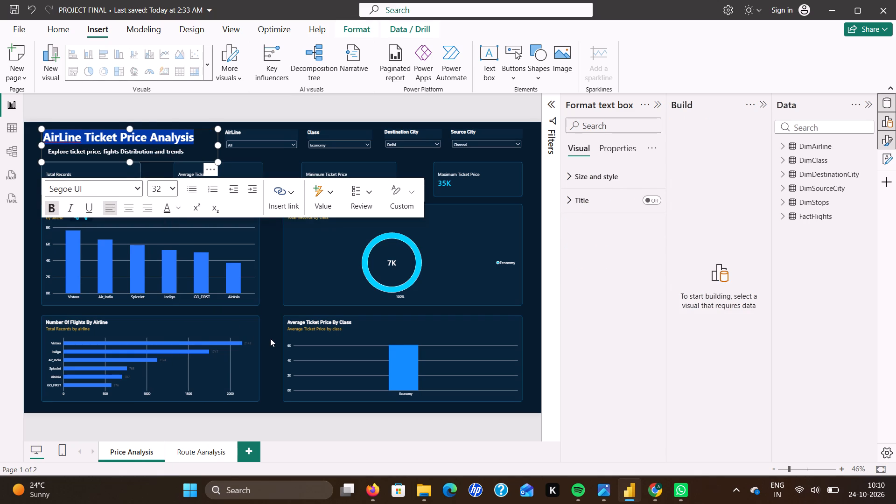
# Narrow the AirLine Ticket Price Analysis title text box from its left edge, leaving room for the logo in front of it.
pyautogui.click(183, 140)
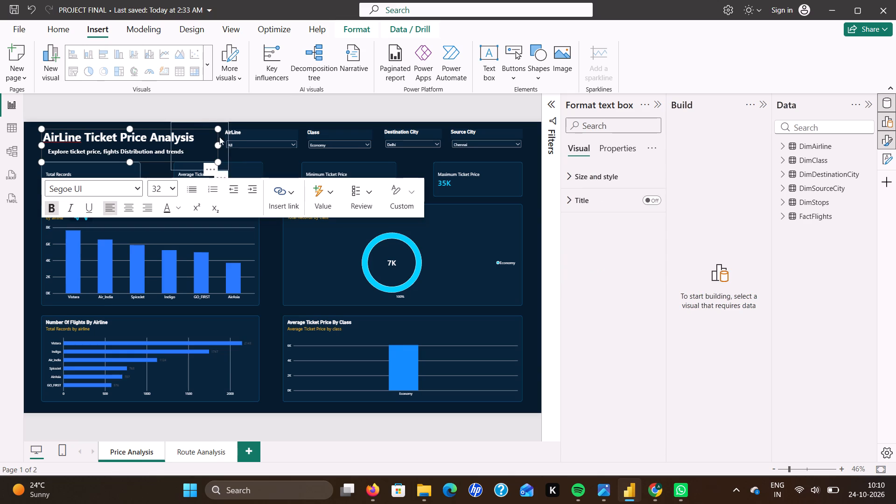
pyautogui.doubleClick(42, 146)
pyautogui.moveTo(42, 146); pyautogui.dragTo(56, 142)
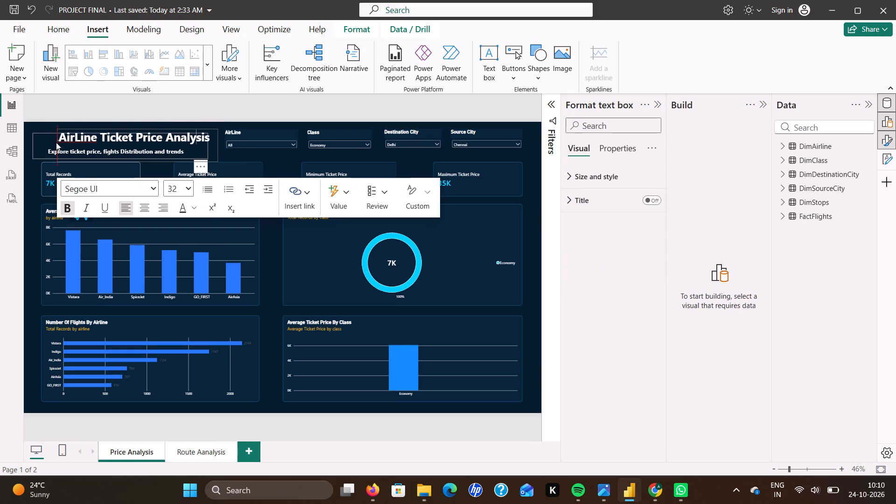
pyautogui.moveTo(56, 142); pyautogui.dragTo(63, 141)
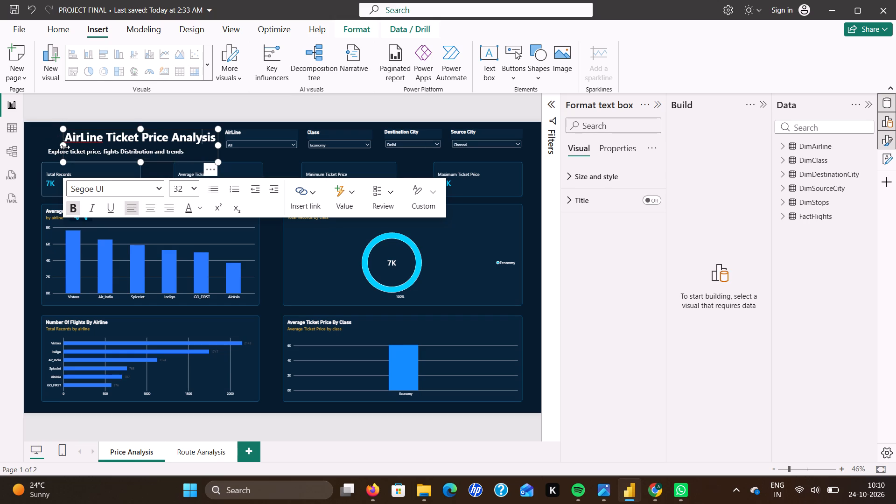
pyautogui.moveTo(65, 147); pyautogui.dragTo(57, 147)
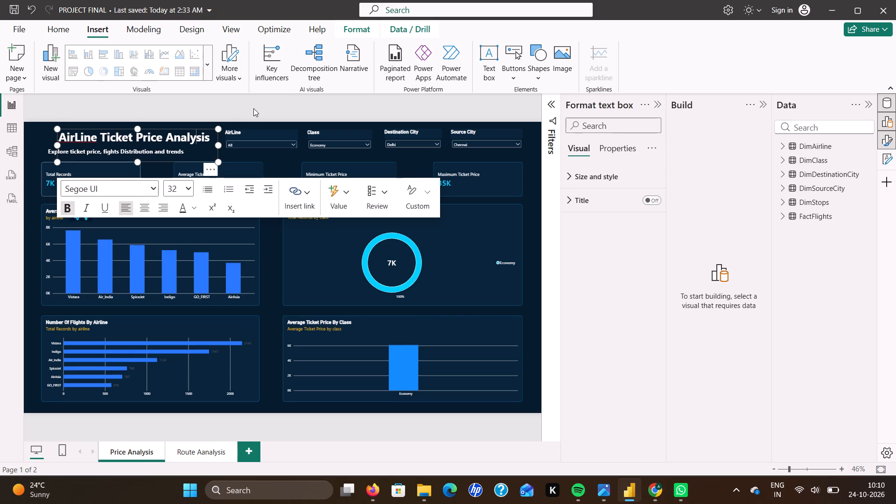
pyautogui.click(262, 99)
# Widen the subtitle text box until its right edge lines up with the title text box above it.
pyautogui.click(174, 152)
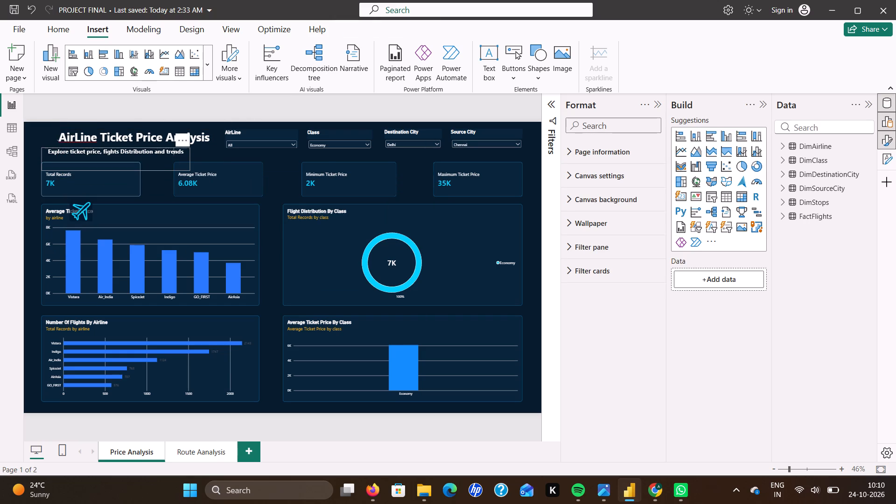
pyautogui.moveTo(190, 158); pyautogui.dragTo(195, 158)
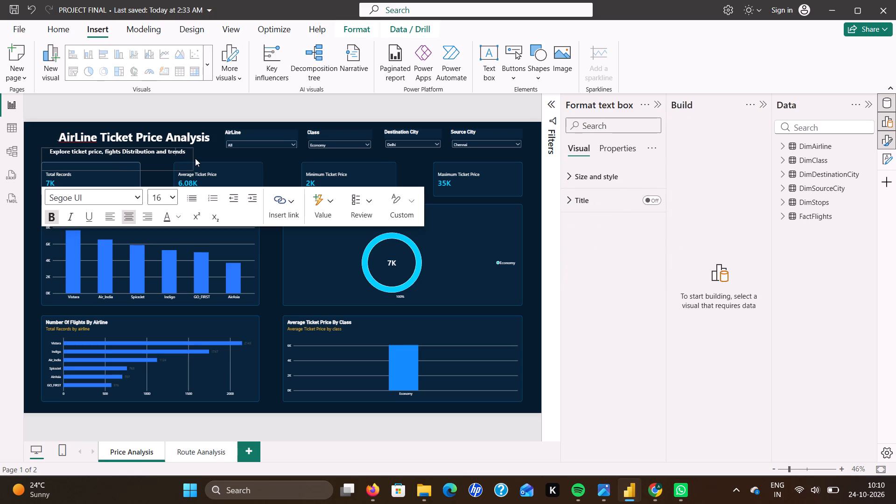
pyautogui.moveTo(195, 158); pyautogui.dragTo(206, 154)
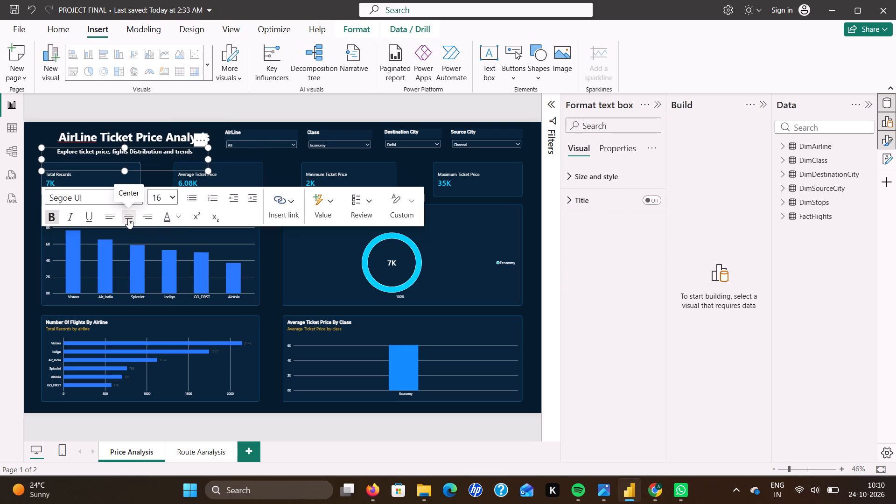
pyautogui.click(189, 105)
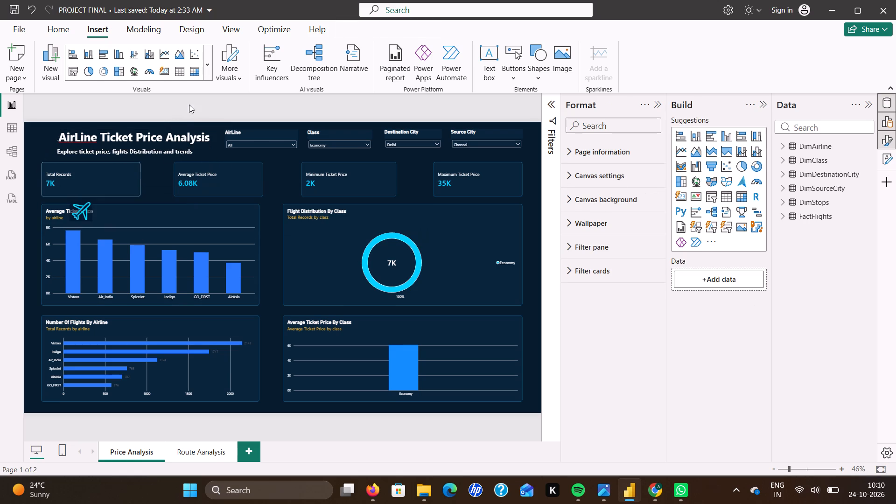
pyautogui.click(178, 149)
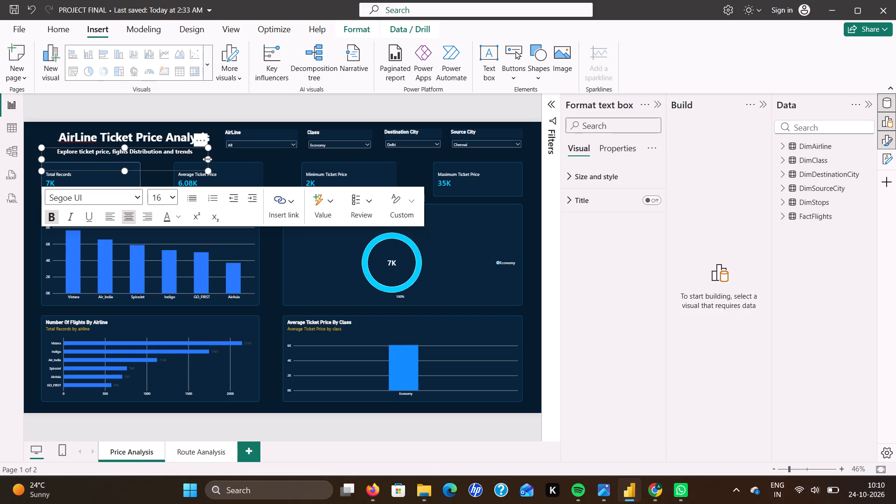
pyautogui.moveTo(207, 159); pyautogui.dragTo(216, 158)
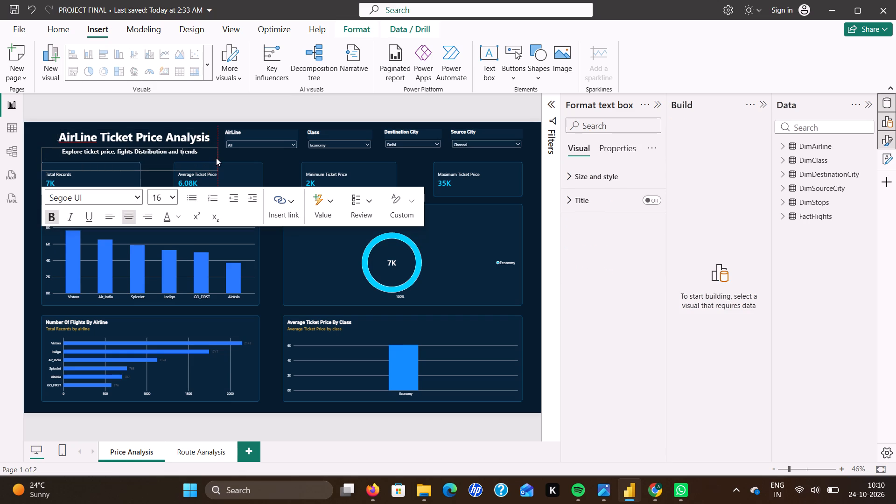
pyautogui.moveTo(216, 158); pyautogui.dragTo(216, 157)
pyautogui.click(225, 105)
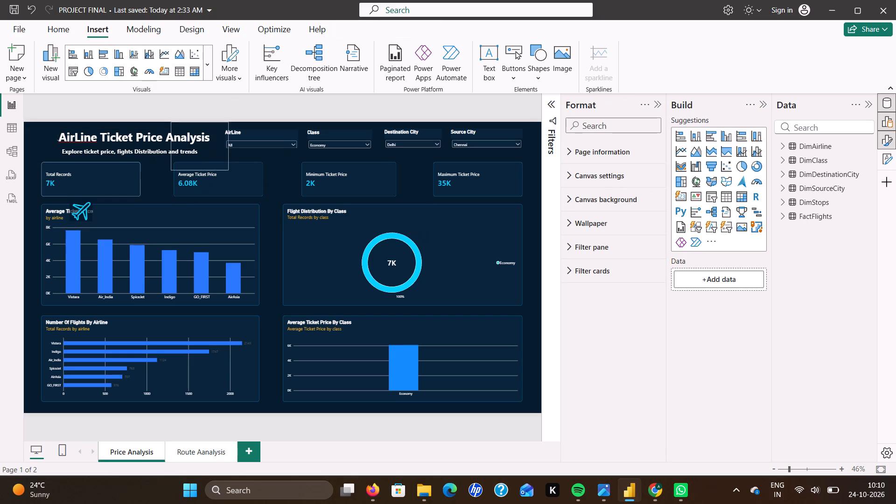
# Move the airplane image into the header, directly in front of the AirLine Ticket Price Analysis title.
pyautogui.moveTo(84, 208); pyautogui.dragTo(65, 172)
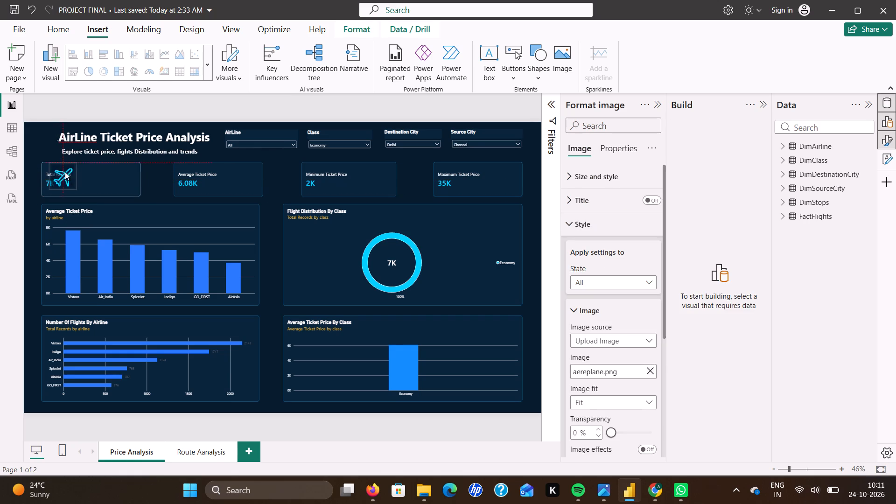
pyautogui.moveTo(65, 172); pyautogui.dragTo(49, 137)
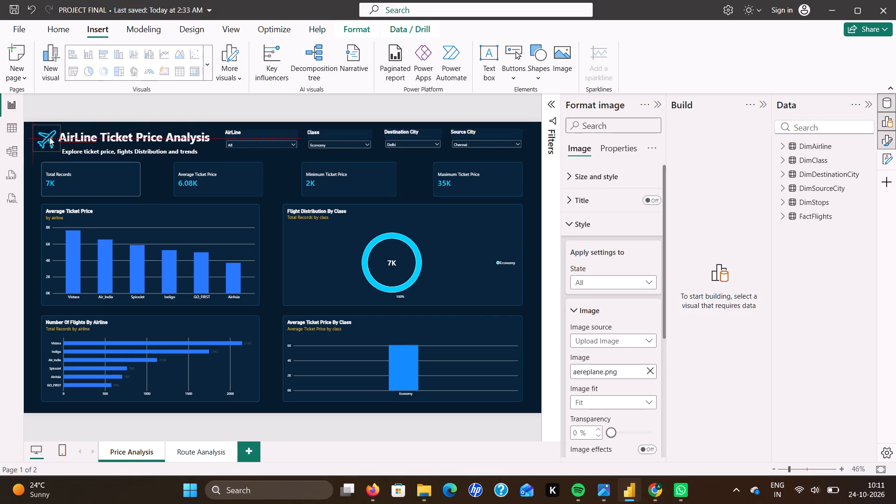
pyautogui.moveTo(49, 137); pyautogui.dragTo(48, 137)
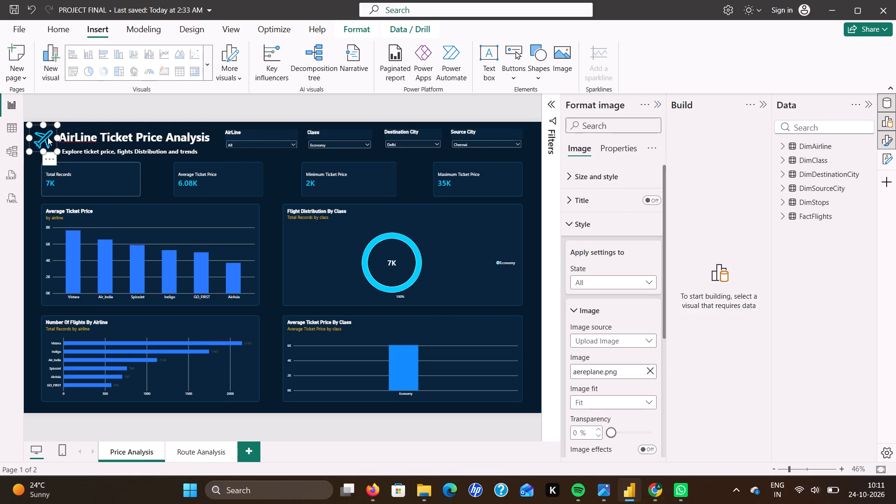
pyautogui.click(191, 111)
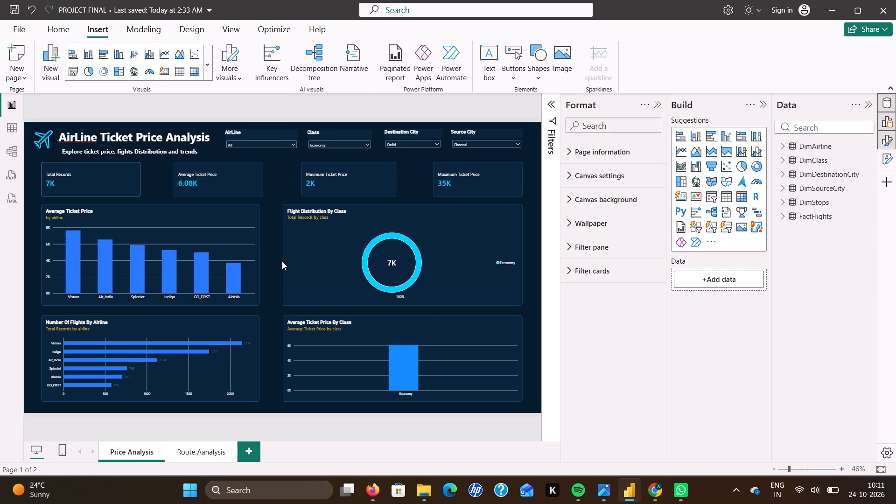
# Save the report.
pyautogui.hotkey('ctrl', 's')
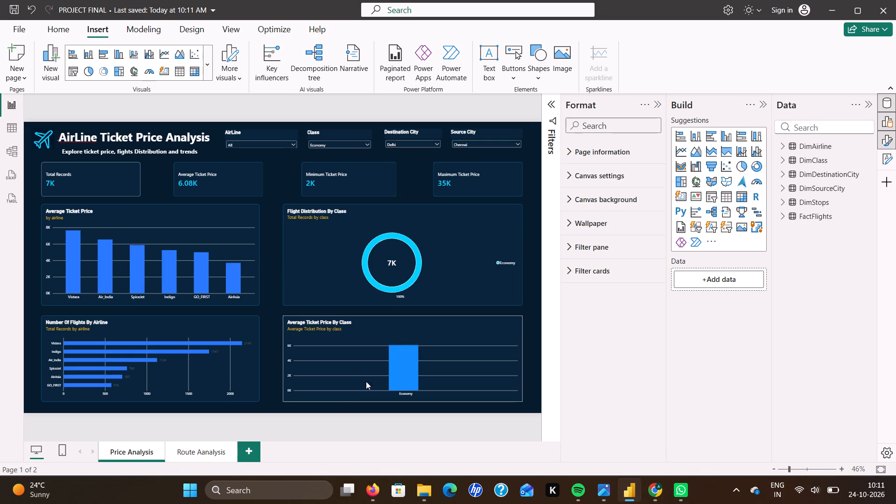
# On the Route Aanalysis page, extend the title text box to the charts' right edge and pull its left edge inward.
pyautogui.click(215, 449)
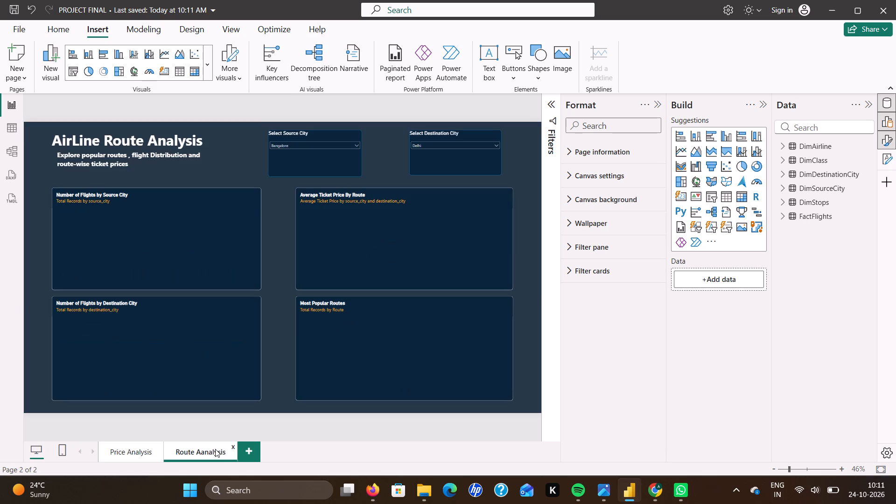
pyautogui.click(170, 140)
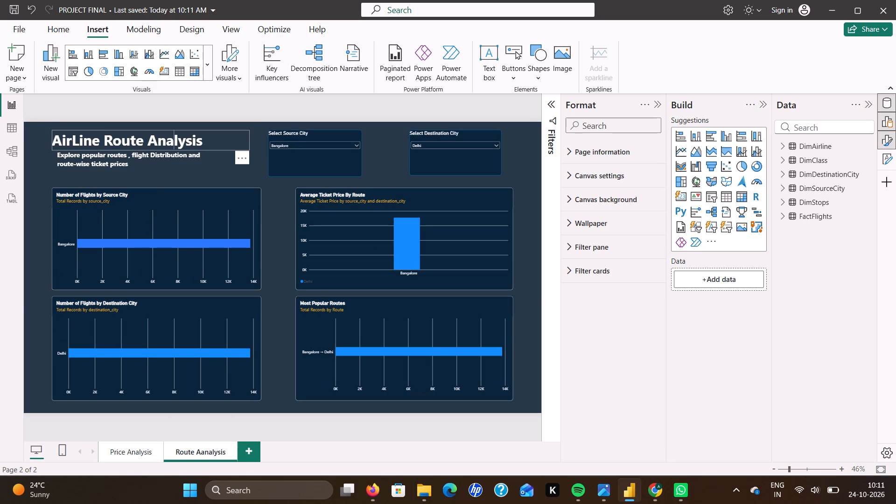
pyautogui.click(248, 141)
pyautogui.moveTo(248, 141); pyautogui.dragTo(262, 137)
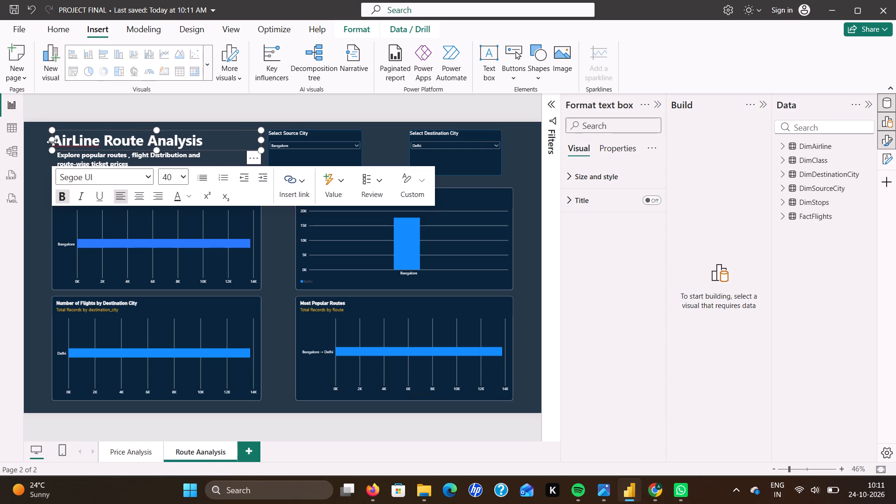
pyautogui.doubleClick(53, 141)
pyautogui.moveTo(53, 141); pyautogui.dragTo(65, 136)
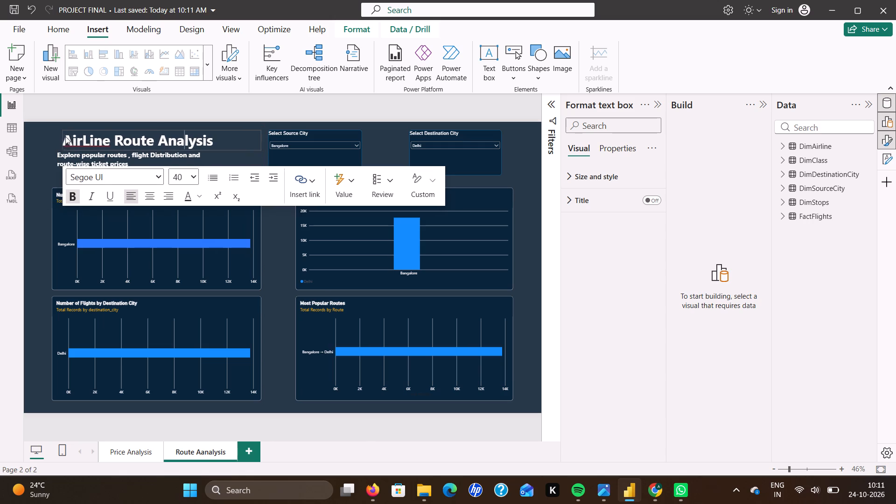
pyautogui.moveTo(65, 136); pyautogui.dragTo(66, 136)
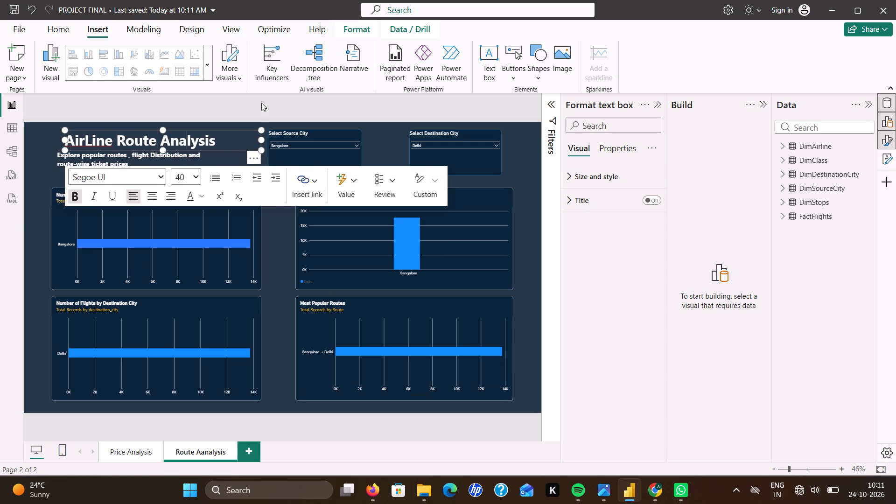
pyautogui.click(261, 99)
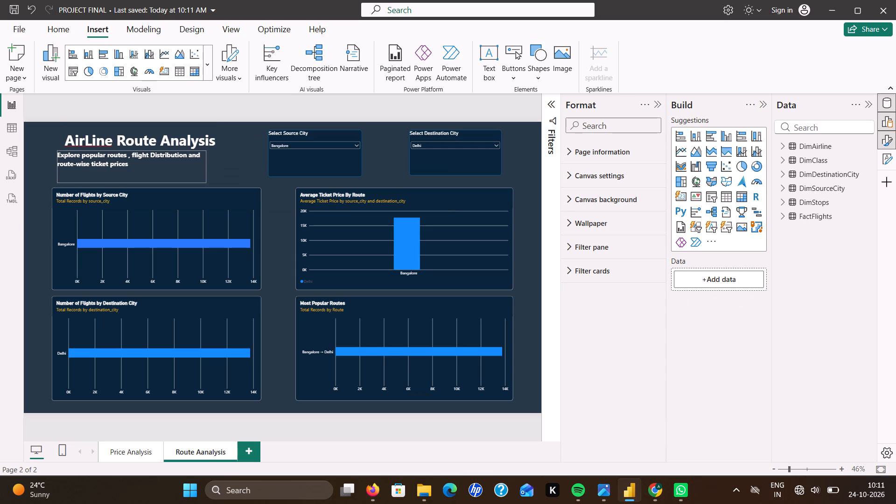
# Widen the route page's subtitle text box toward the Select Source City slicer and reduce its height.
pyautogui.click(141, 166)
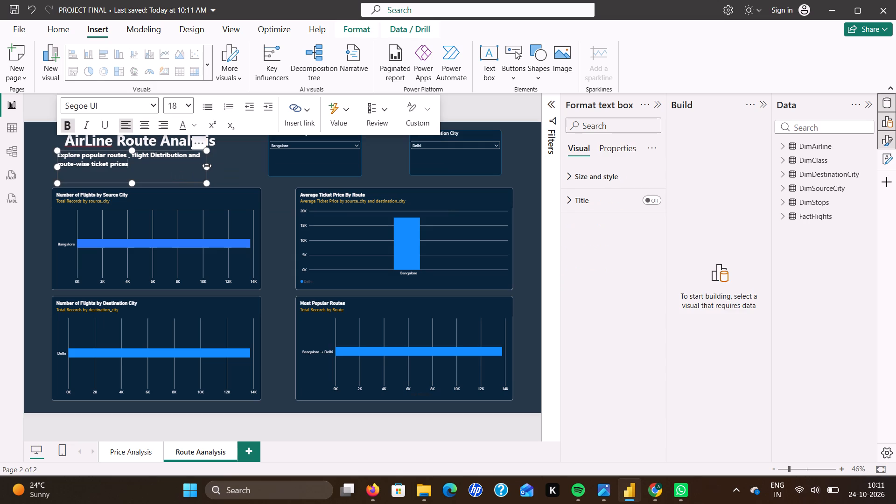
pyautogui.click(207, 166)
pyautogui.moveTo(207, 166); pyautogui.dragTo(224, 161)
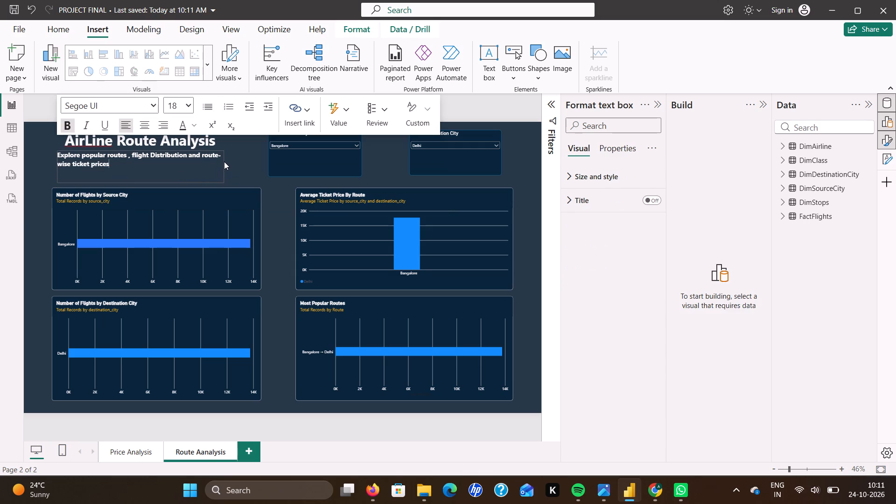
pyautogui.moveTo(224, 161); pyautogui.dragTo(230, 161)
pyautogui.moveTo(230, 161); pyautogui.dragTo(246, 161)
pyautogui.moveTo(150, 182); pyautogui.dragTo(156, 170)
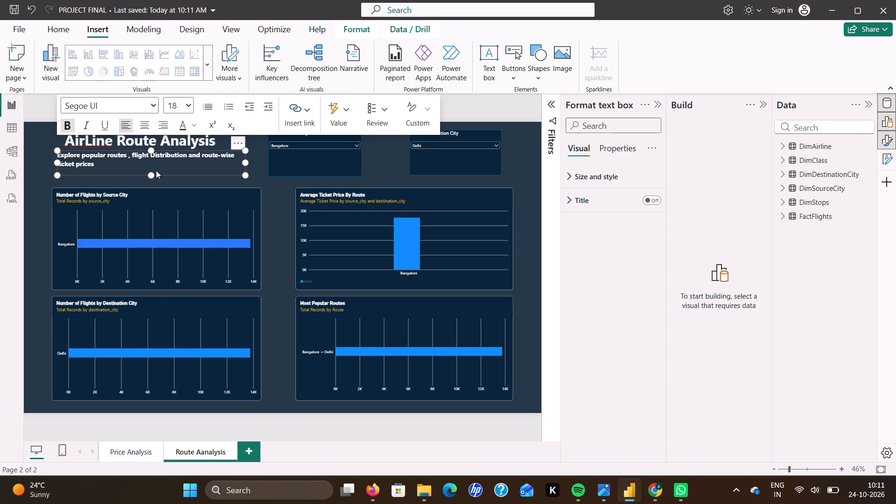
pyautogui.click(285, 203)
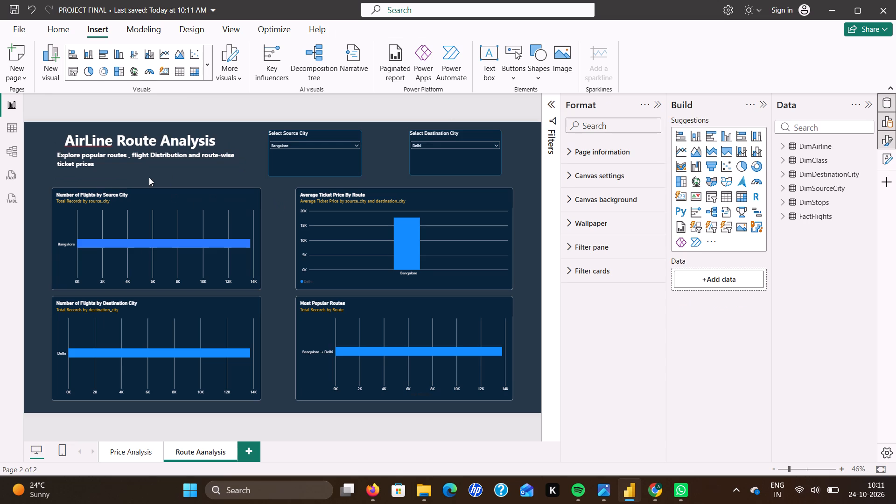
# Align both side edges of the route page's subtitle text box with those of the title text box.
pyautogui.click(130, 159)
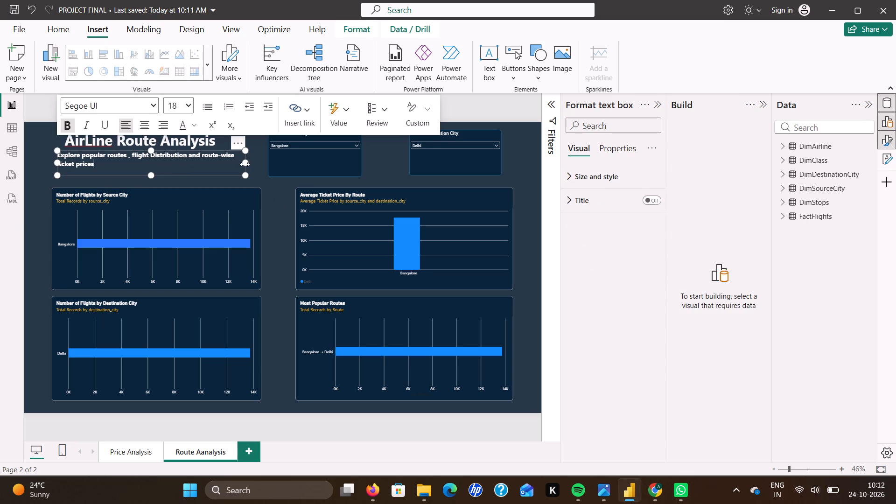
pyautogui.moveTo(245, 164); pyautogui.dragTo(260, 162)
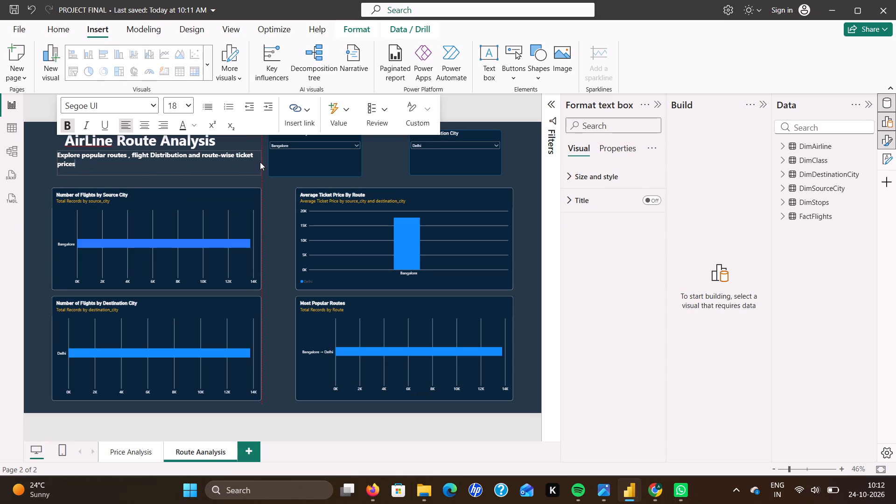
pyautogui.moveTo(260, 162); pyautogui.dragTo(260, 161)
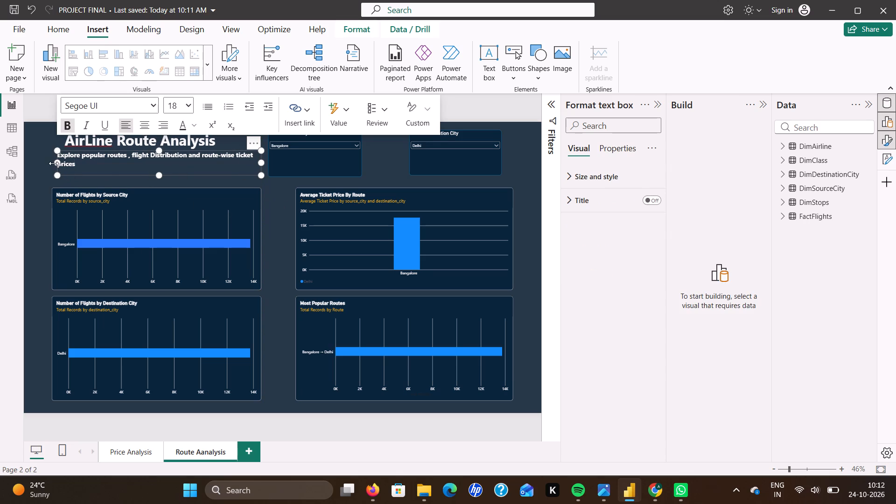
pyautogui.click(57, 163)
pyautogui.click(61, 162)
pyautogui.moveTo(61, 162); pyautogui.dragTo(64, 162)
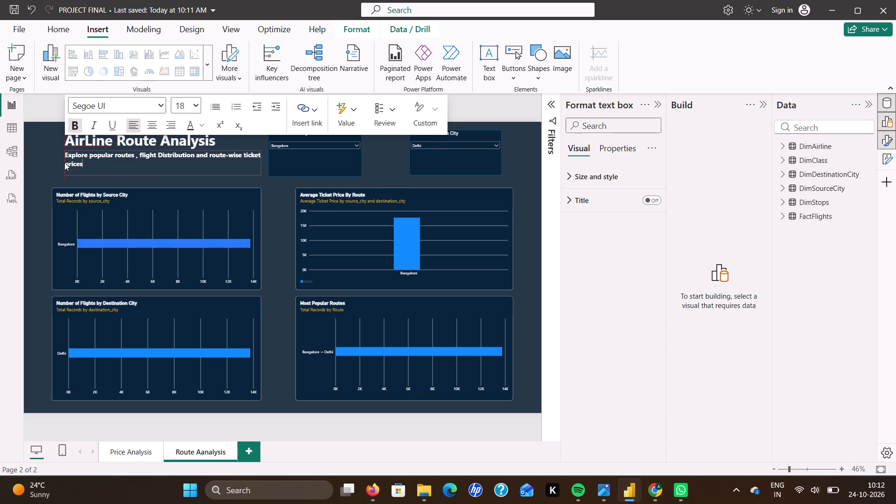
pyautogui.moveTo(64, 162); pyautogui.dragTo(65, 162)
# Centre the subtitle text on the route page, comparing it with left alignment.
pyautogui.click(151, 122)
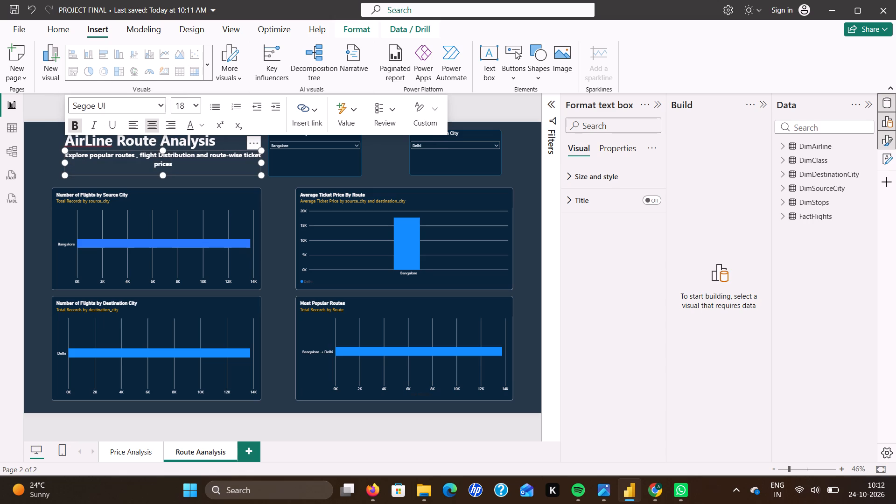
pyautogui.click(134, 126)
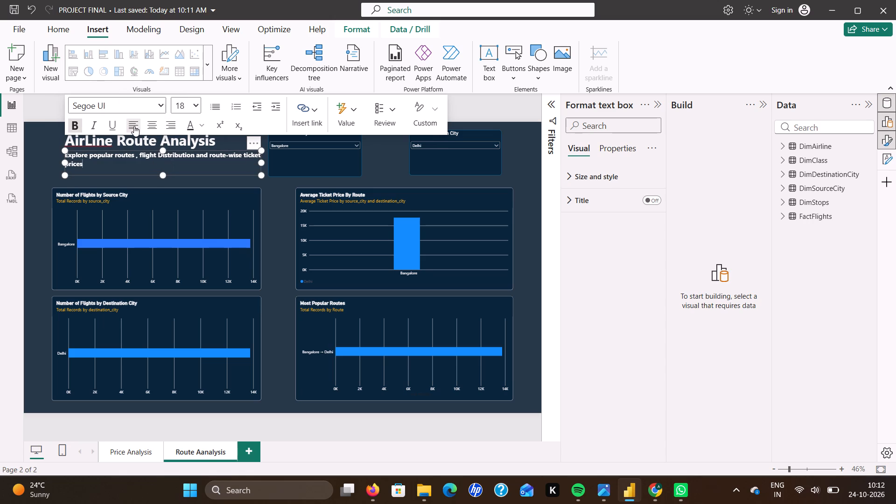
pyautogui.click(153, 126)
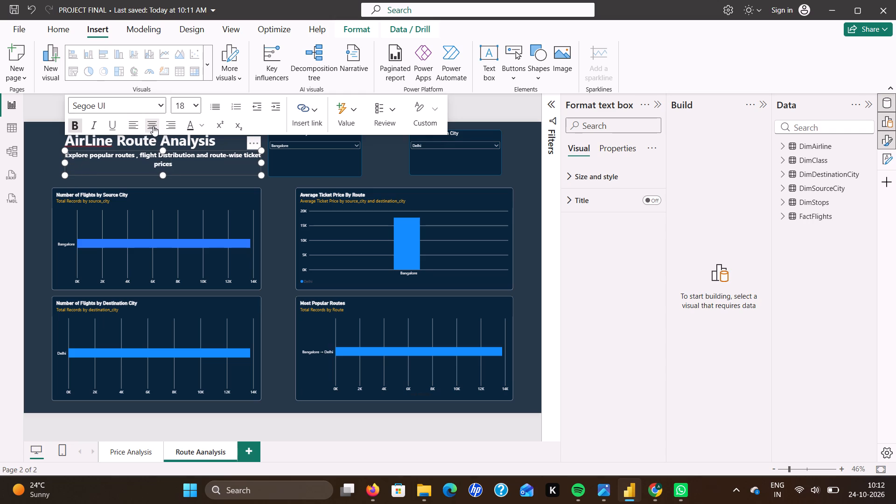
# Delete the space between the comma and "flight" in the route page's subtitle.
pyautogui.click(139, 154)
pyautogui.press('BackSpace')
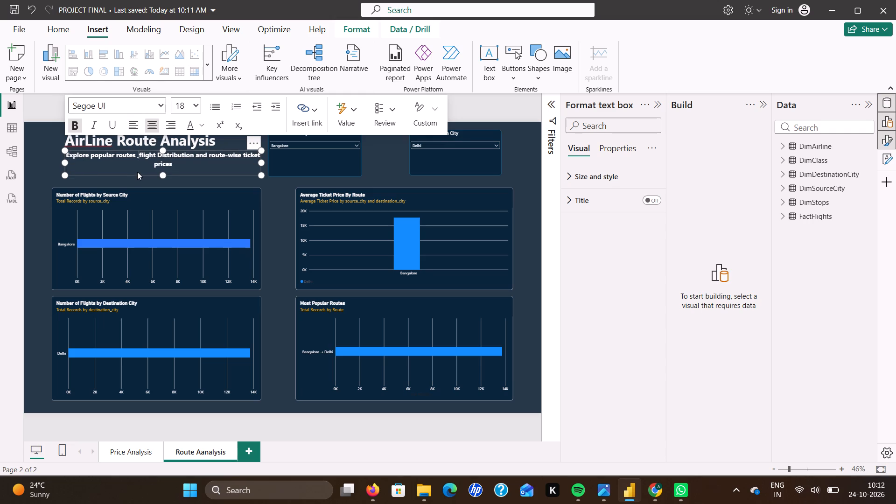
pyautogui.click(134, 169)
pyautogui.click(47, 170)
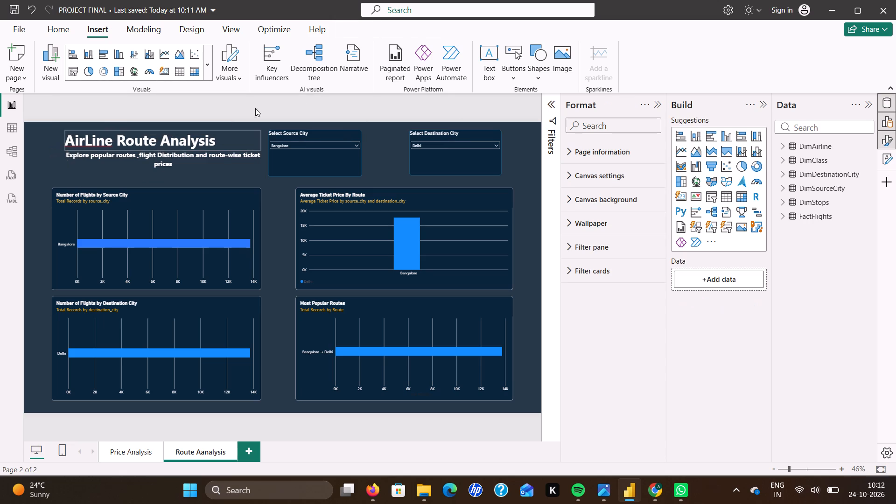
# Insert the aereplane.png image on the Route Aanalysis page.
pyautogui.click(560, 56)
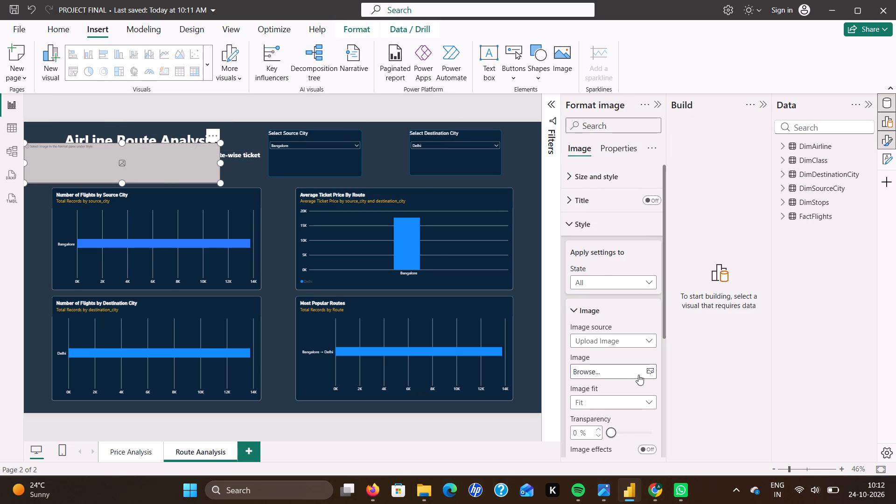
pyautogui.click(651, 371)
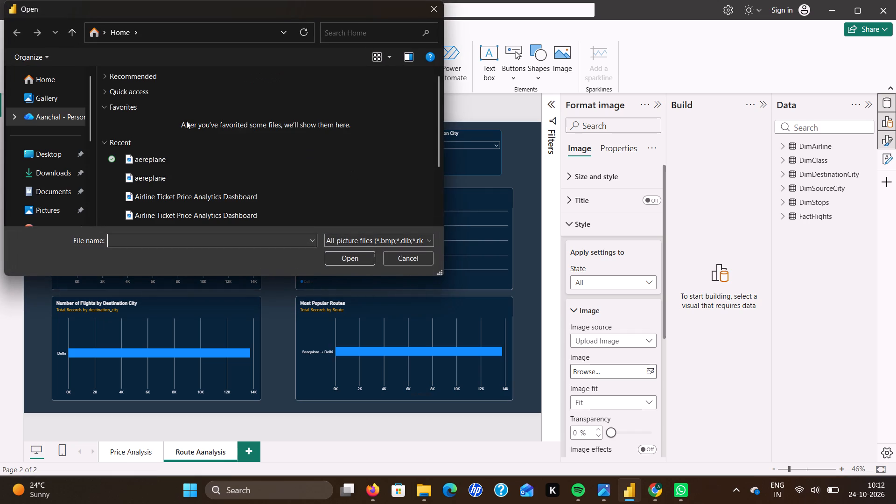
pyautogui.click(176, 167)
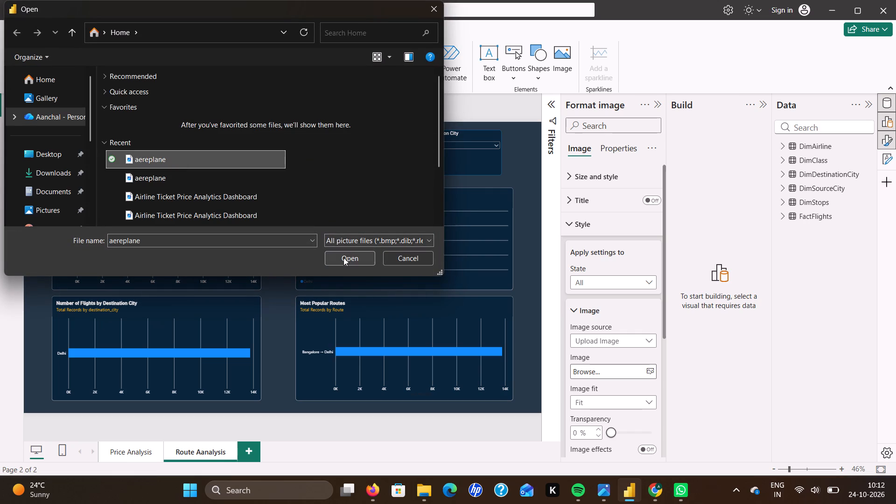
pyautogui.click(343, 258)
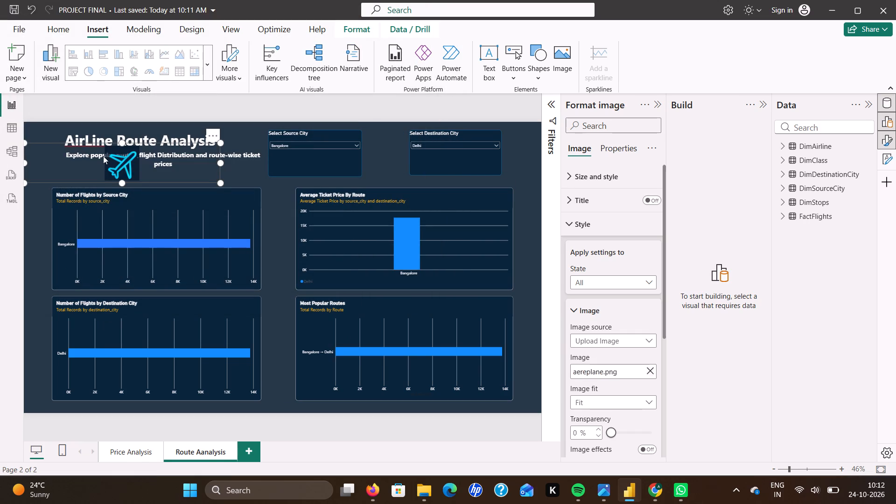
# Shrink the airplane image to logo size and place it just before the AirLine Route Analysis title.
pyautogui.moveTo(128, 163); pyautogui.dragTo(137, 210)
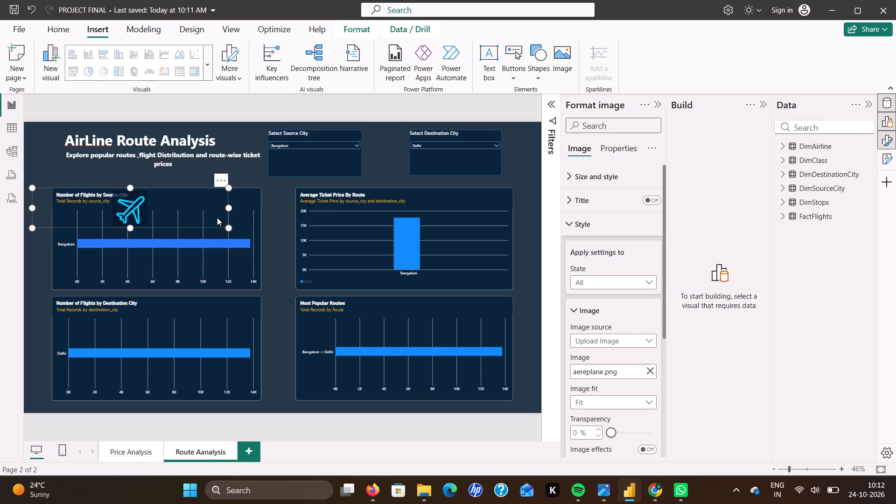
pyautogui.moveTo(229, 231); pyautogui.dragTo(160, 223)
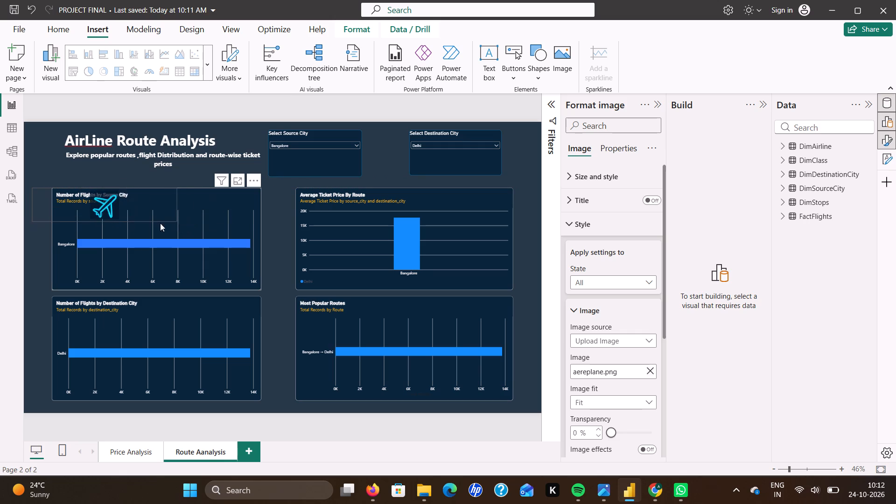
pyautogui.moveTo(160, 223); pyautogui.dragTo(57, 216)
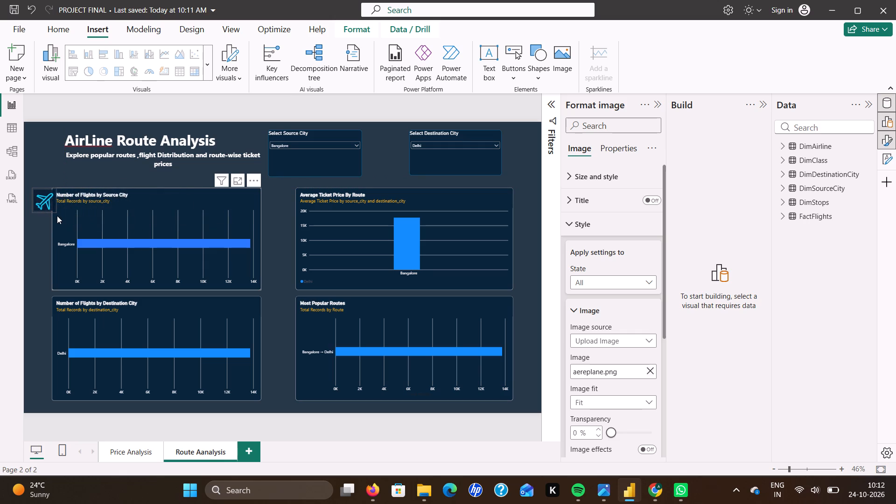
pyautogui.moveTo(57, 216); pyautogui.dragTo(64, 216)
pyautogui.moveTo(51, 198); pyautogui.dragTo(48, 176)
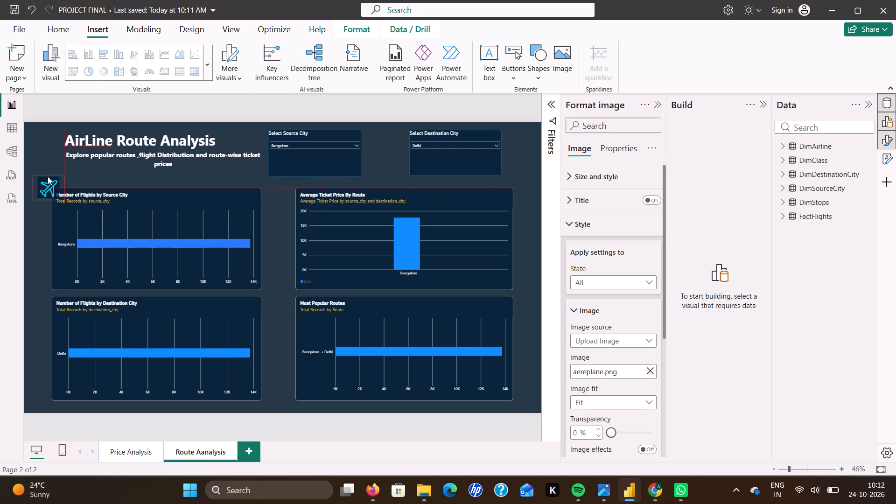
pyautogui.moveTo(48, 176); pyautogui.dragTo(49, 138)
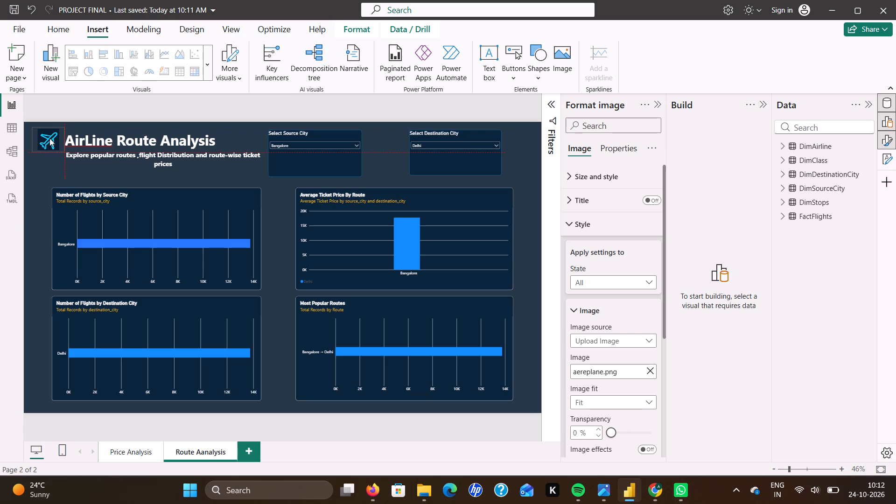
pyautogui.moveTo(49, 138); pyautogui.dragTo(49, 138)
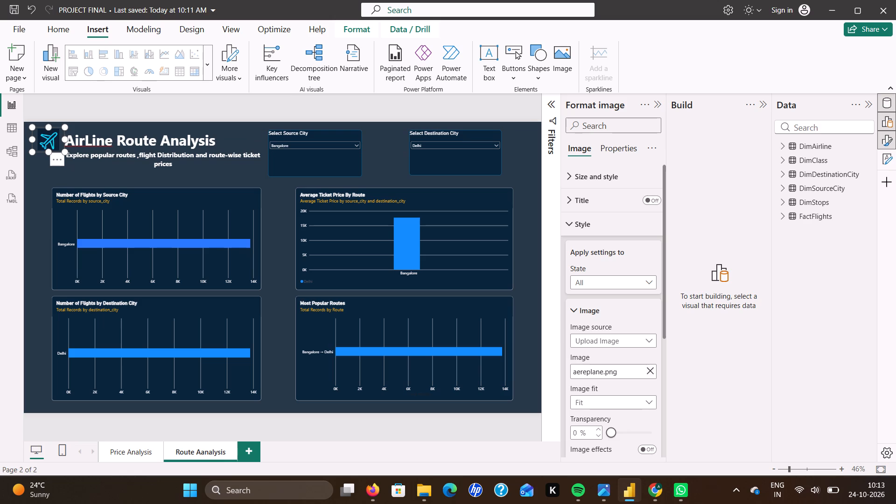
pyautogui.click(40, 200)
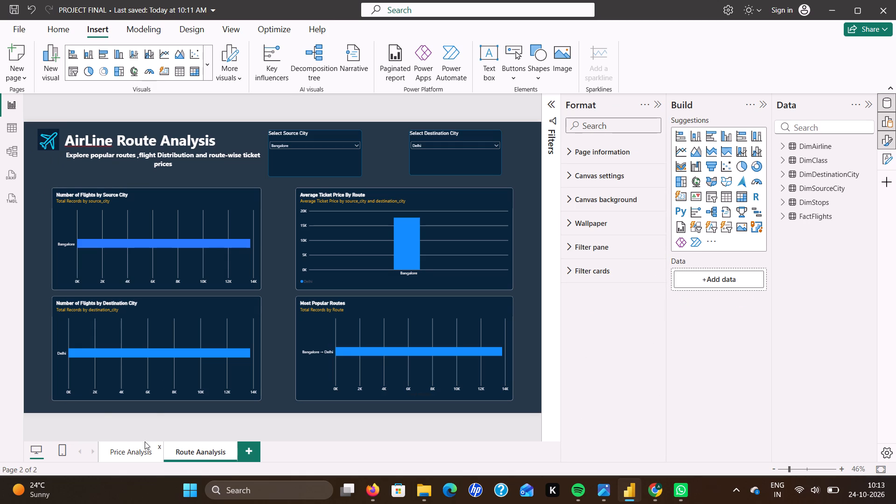
# Compare the canvas background colour and transparency of the Price Analysis and Route Aanalysis pages.
pyautogui.click(147, 455)
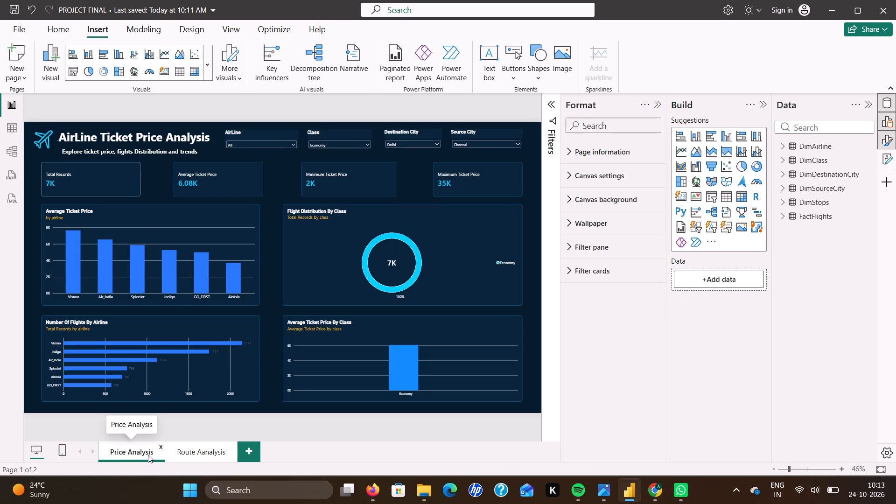
pyautogui.click(212, 449)
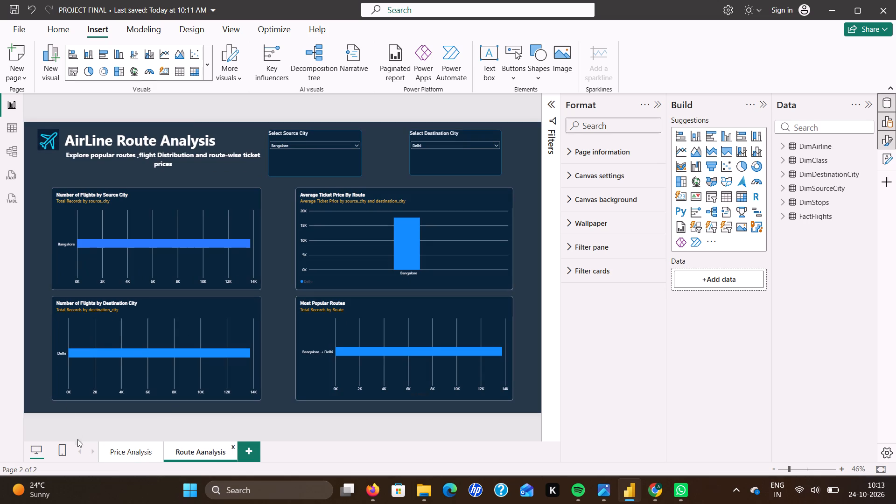
pyautogui.click(128, 459)
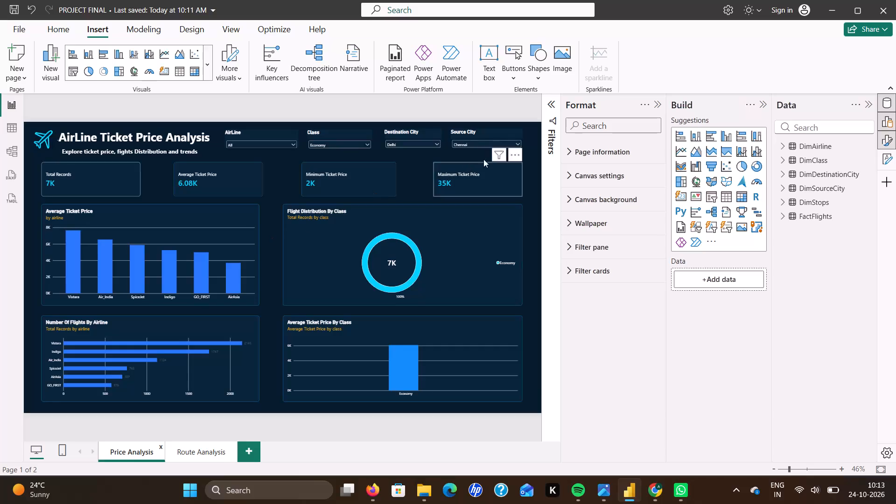
pyautogui.click(569, 198)
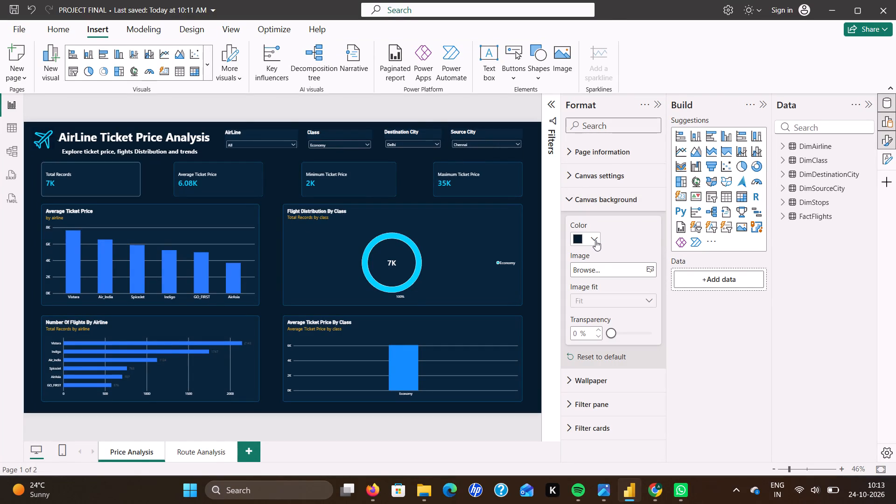
pyautogui.click(595, 240)
pyautogui.click(610, 217)
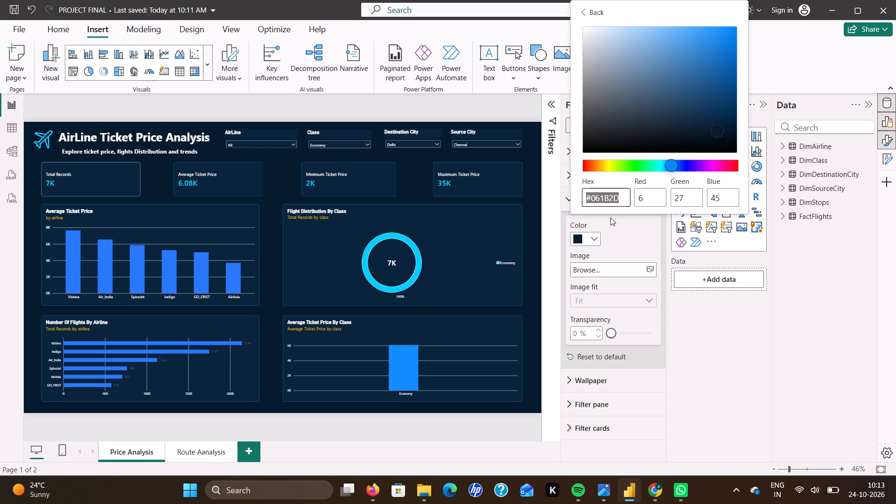
pyautogui.click(211, 450)
pyautogui.click(211, 450)
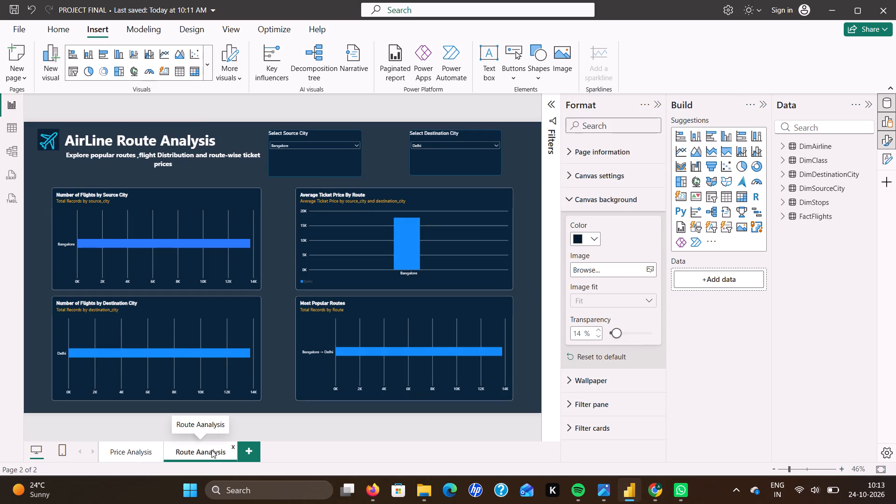
pyautogui.click(139, 456)
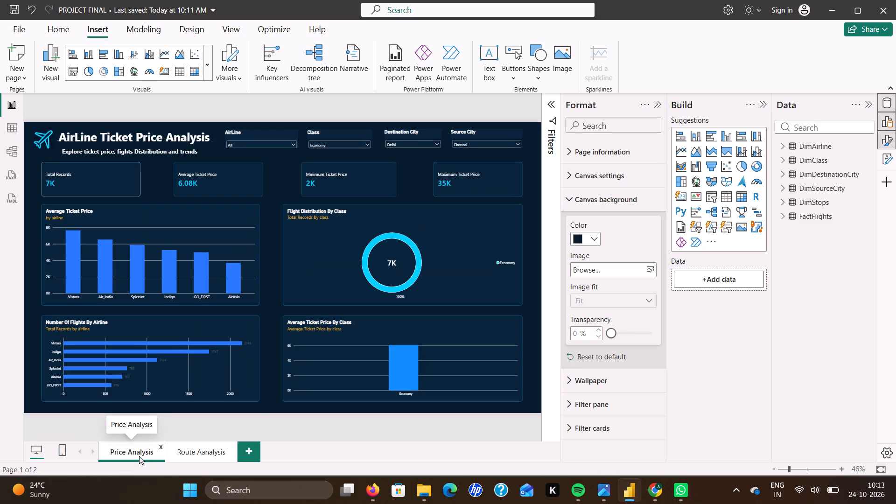
pyautogui.click(194, 451)
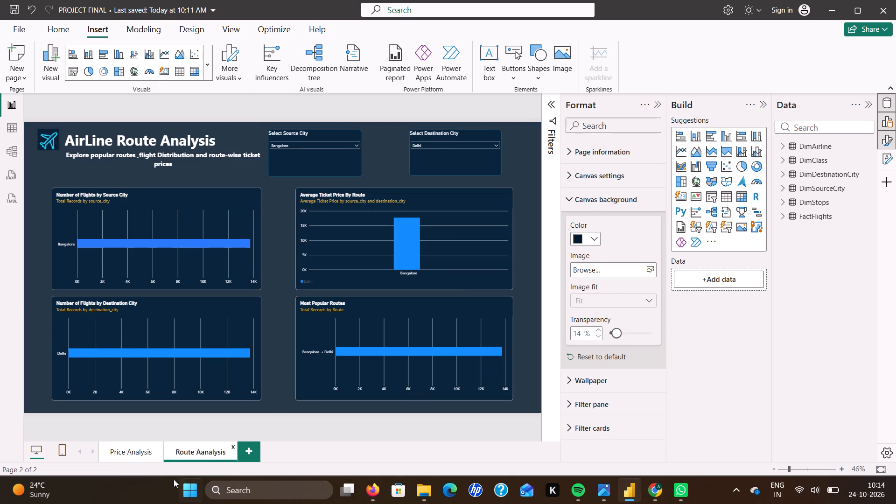
# Copy the hex code #061B2D of the Price Analysis page's canvas background colour.
pyautogui.click(146, 456)
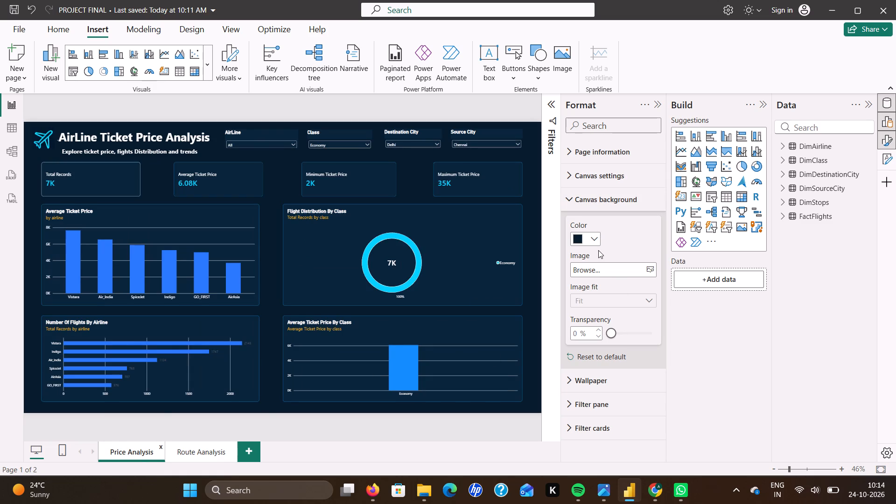
pyautogui.click(588, 242)
pyautogui.click(615, 218)
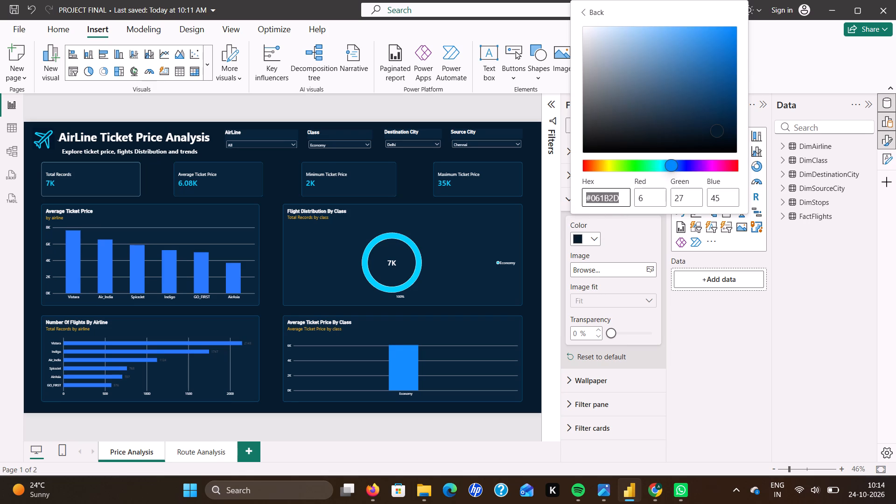
pyautogui.moveTo(590, 197); pyautogui.dragTo(620, 197)
pyautogui.hotkey('ctrl', 'c')
# Set the Route Aanalysis page's canvas background colour to the copied hex code #061B2D.
pyautogui.click(215, 457)
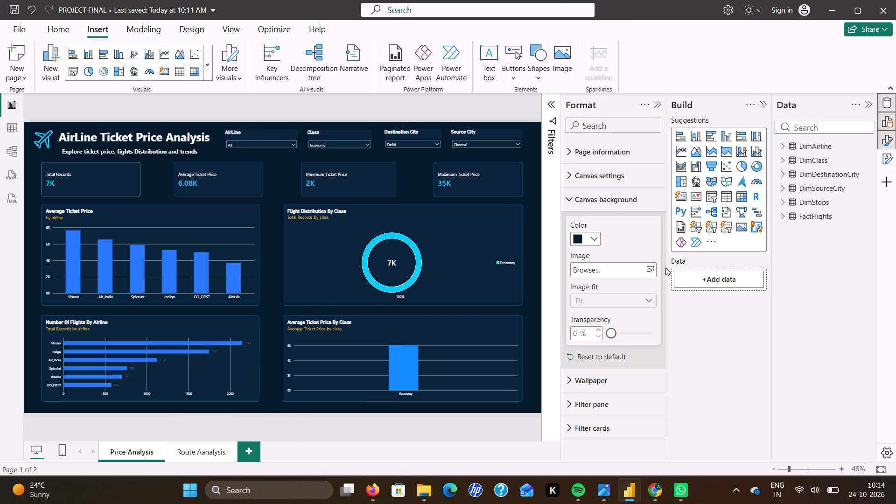
pyautogui.click(198, 451)
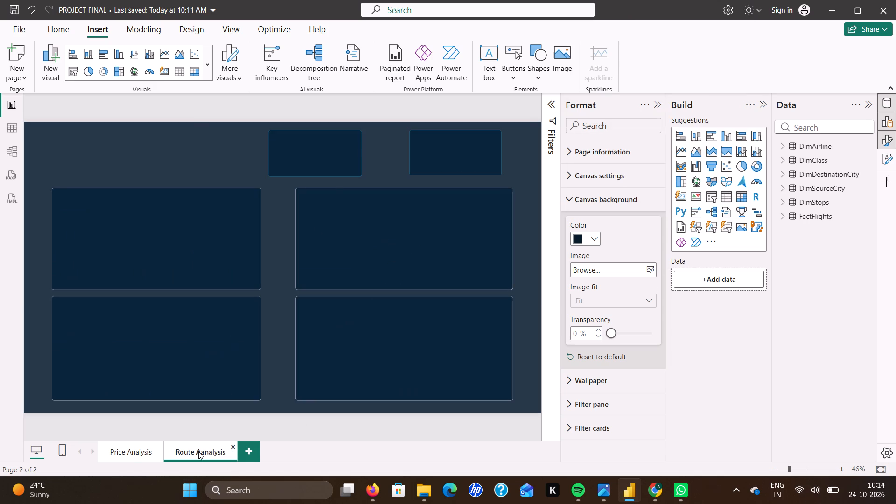
pyautogui.click(593, 241)
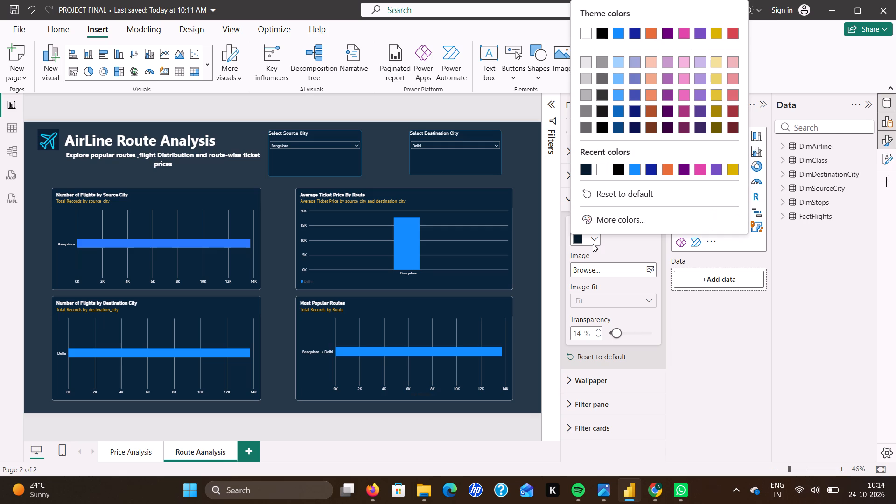
pyautogui.click(620, 219)
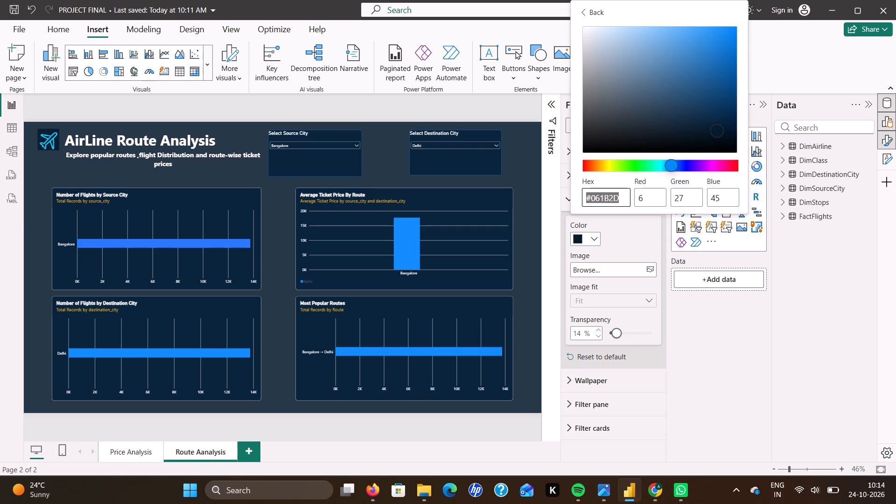
pyautogui.press('BackSpace')
pyautogui.press('BackSpace')
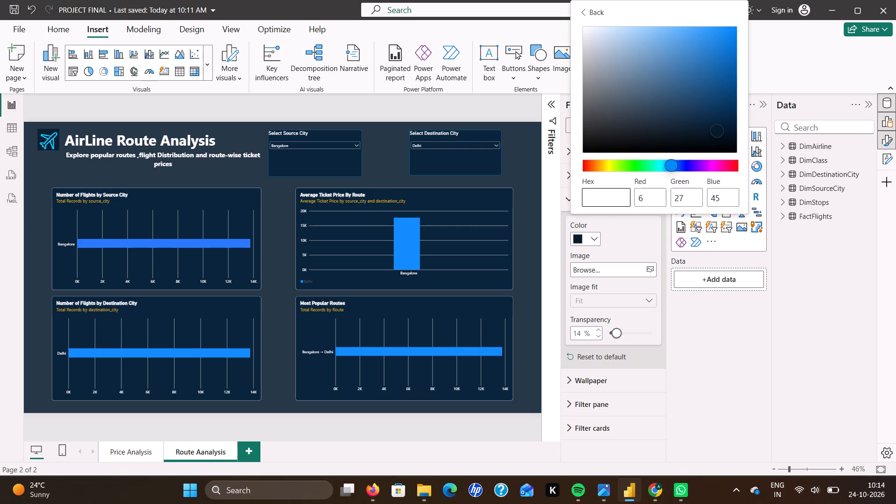
pyautogui.click(609, 203)
pyautogui.hotkey('ctrl', 'v')
pyautogui.click(623, 221)
pyautogui.click(581, 11)
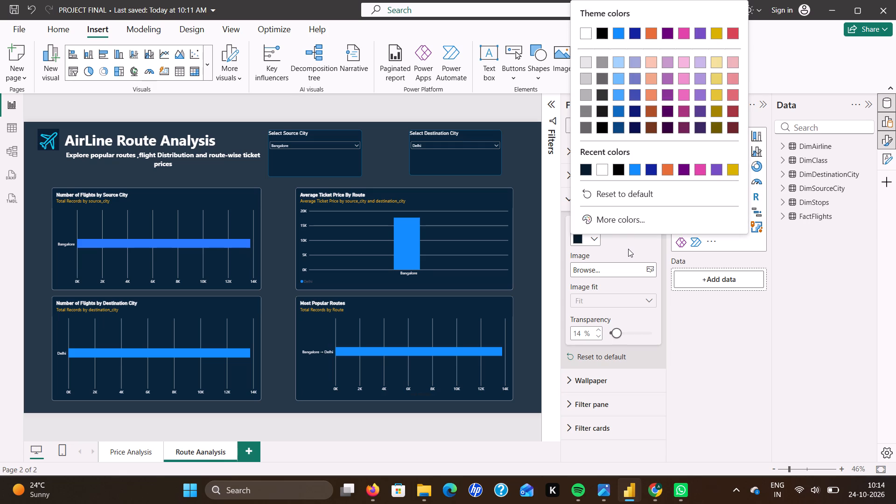
# Nudge the airplane logo before the AirLine Route Analysis title slightly lower.
pyautogui.click(628, 249)
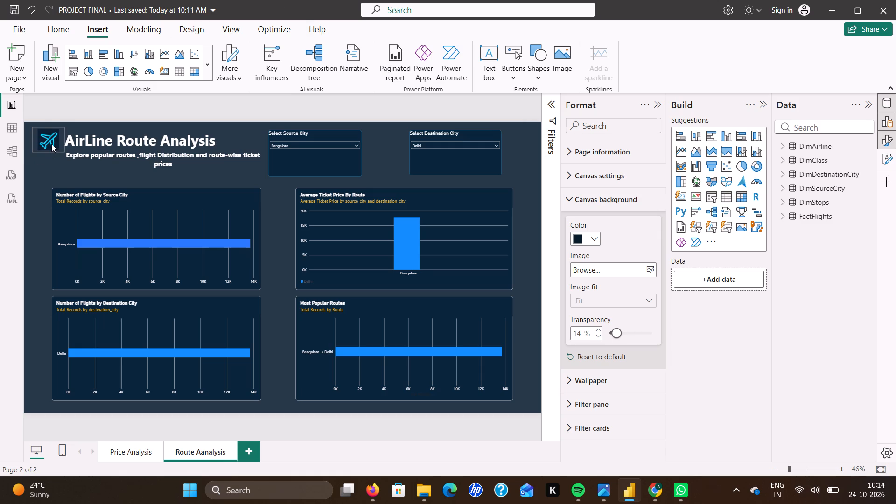
pyautogui.moveTo(63, 148); pyautogui.dragTo(64, 153)
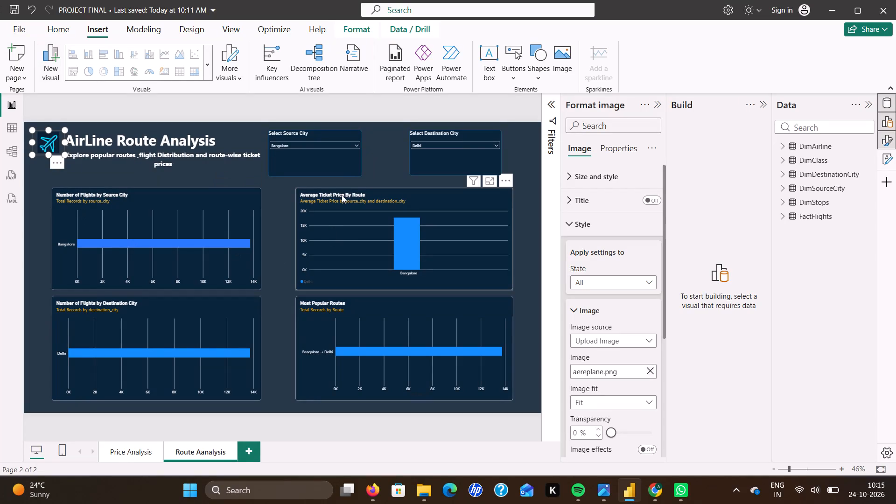
# Clear the Bangalore selection in the Select Source City slicer.
pyautogui.click(353, 140)
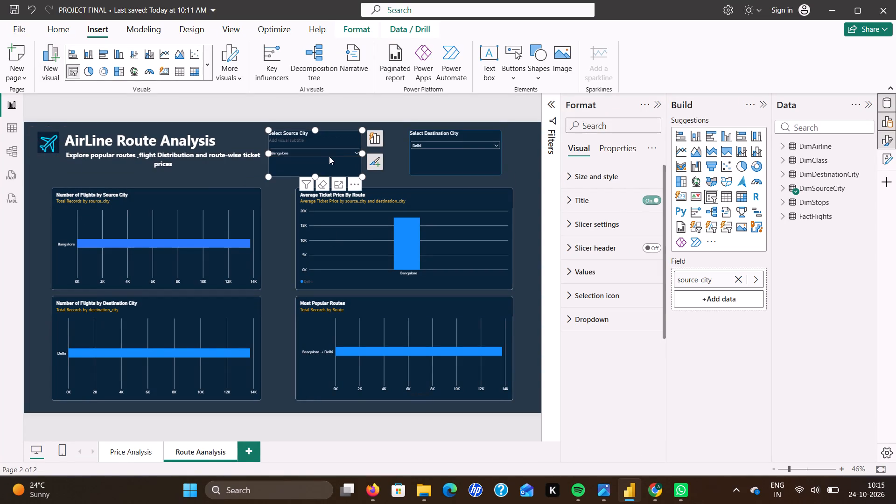
pyautogui.moveTo(336, 151); pyautogui.dragTo(350, 152)
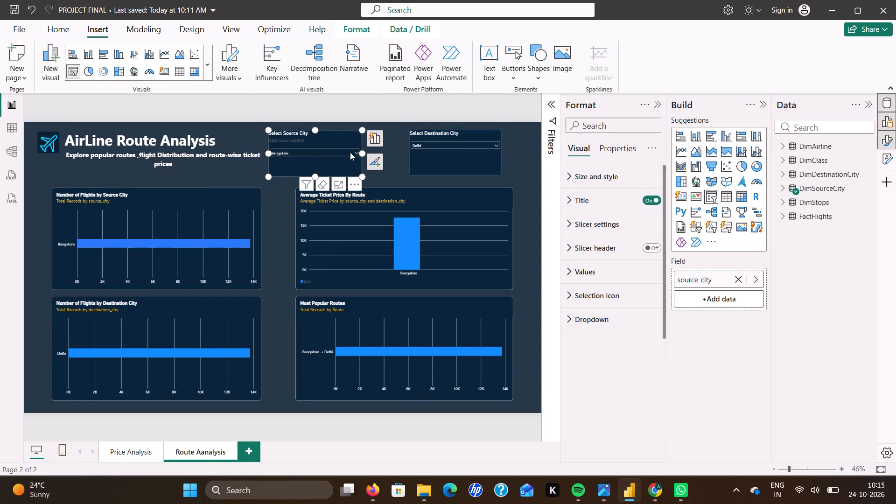
pyautogui.moveTo(350, 152); pyautogui.dragTo(354, 152)
pyautogui.click(354, 152)
pyautogui.click(348, 150)
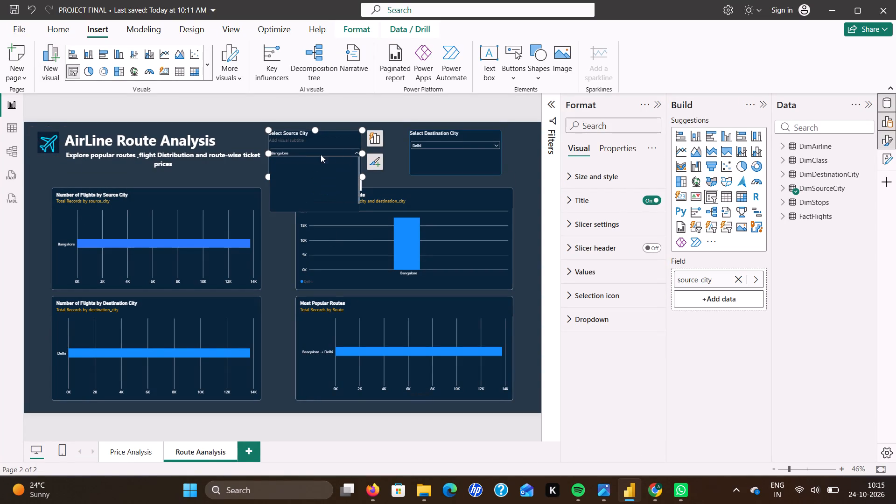
pyautogui.click(273, 162)
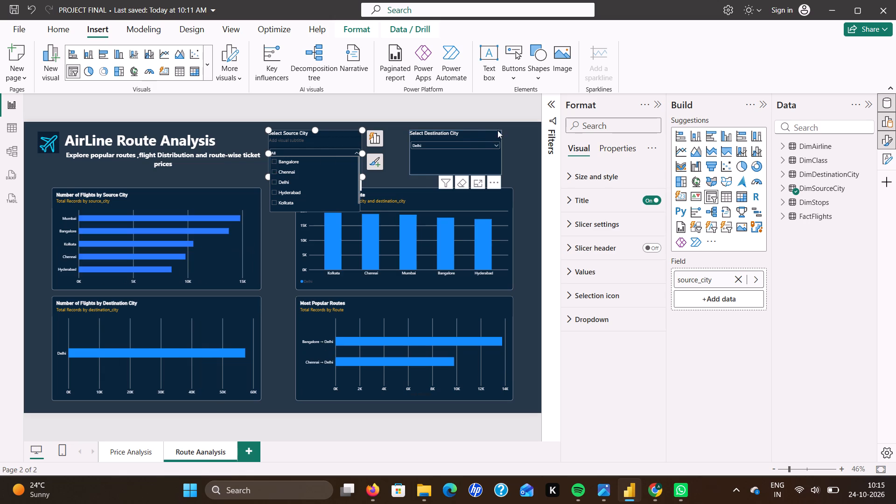
# Clear the Delhi selection in the Select Destination City slicer.
pyautogui.click(480, 143)
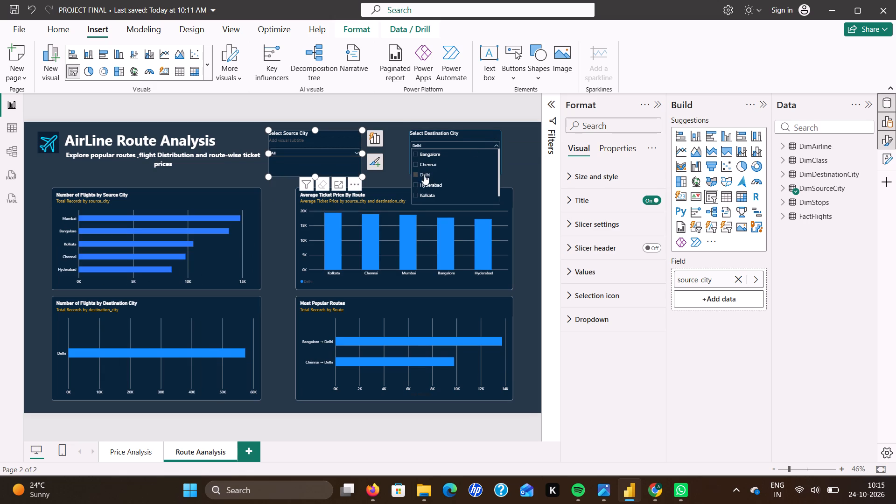
pyautogui.click(416, 174)
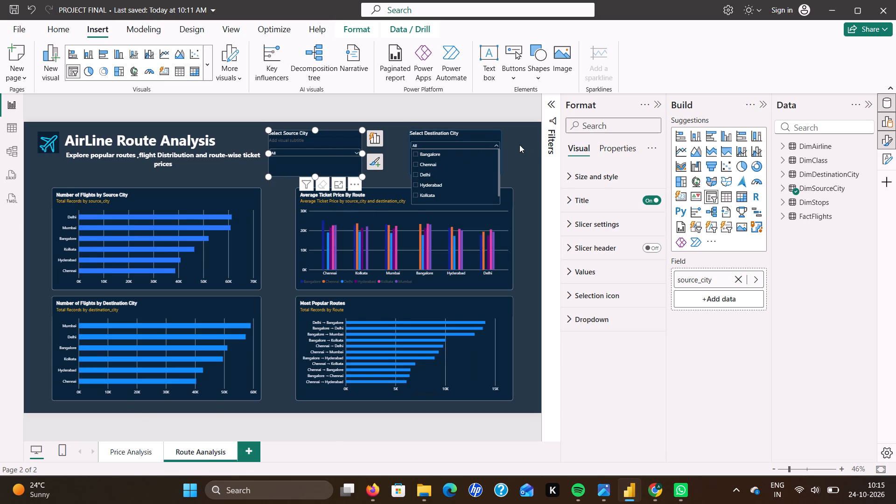
pyautogui.click(519, 145)
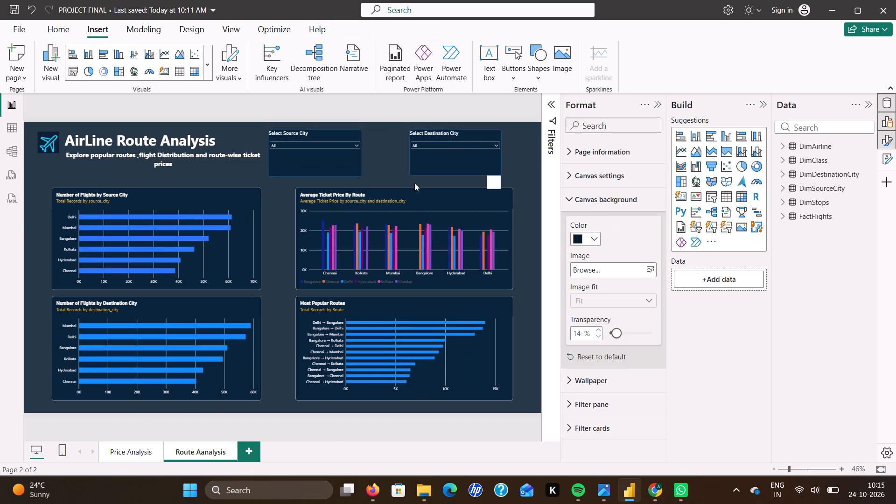
# Slightly enlarge the airplane logo before the AirLine Route Analysis title and deselect it.
pyautogui.click(47, 141)
pyautogui.click(66, 156)
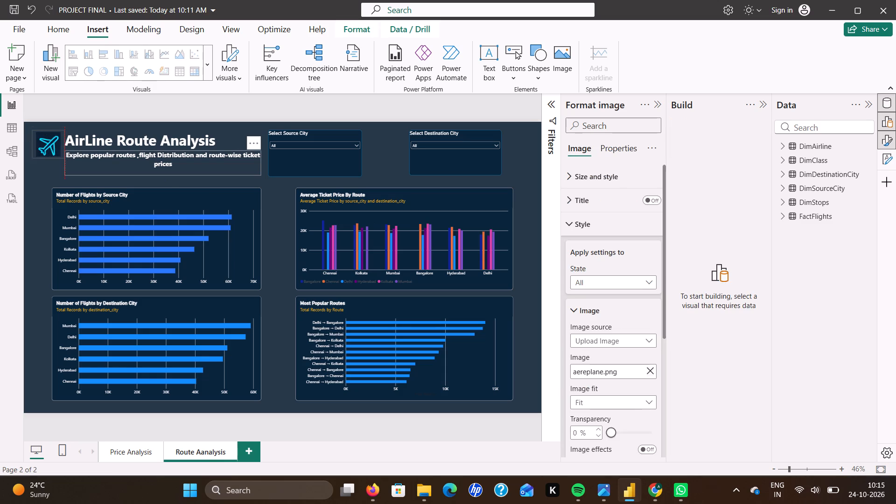
pyautogui.click(47, 129)
pyautogui.moveTo(47, 129); pyautogui.dragTo(47, 126)
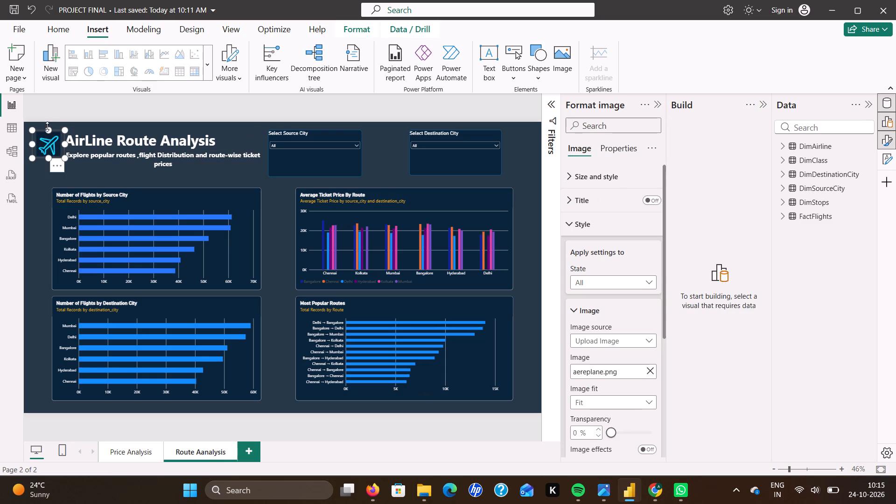
pyautogui.moveTo(47, 126); pyautogui.dragTo(49, 125)
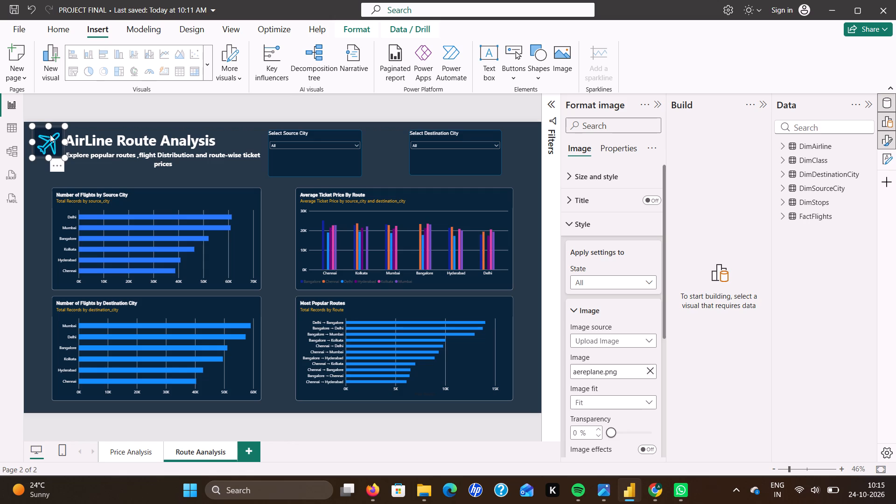
pyautogui.doubleClick(49, 125)
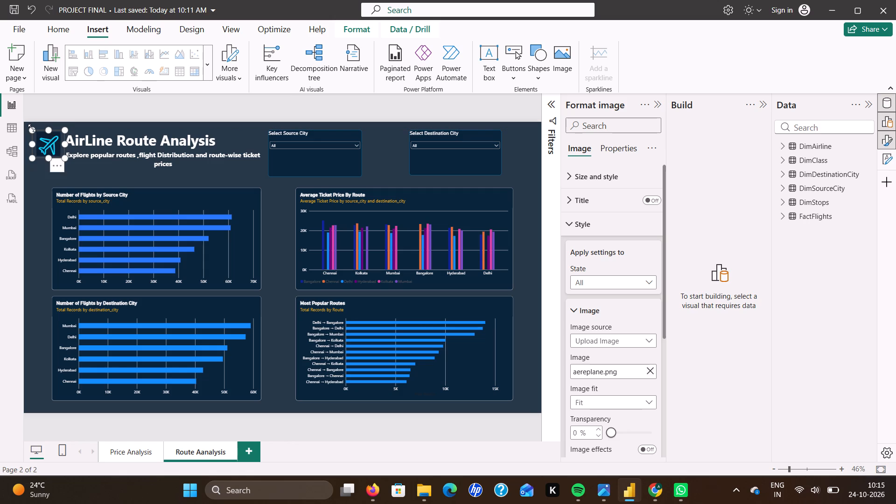
pyautogui.click(32, 128)
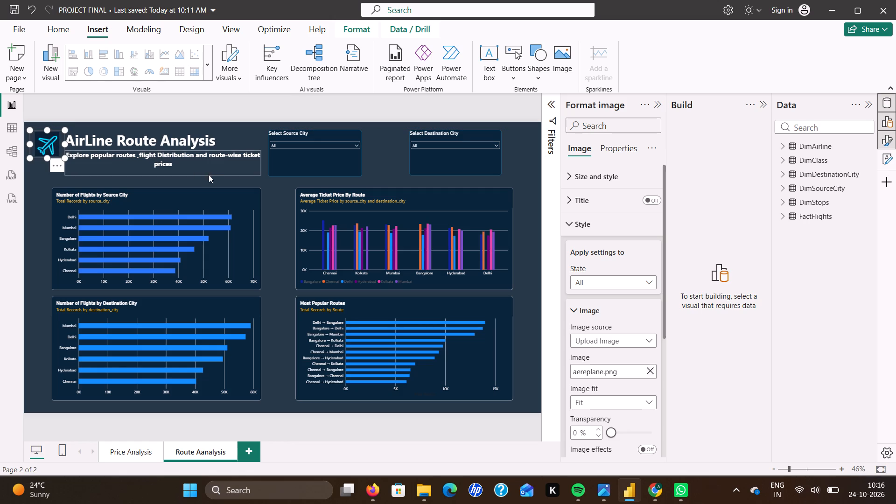
pyautogui.click(32, 227)
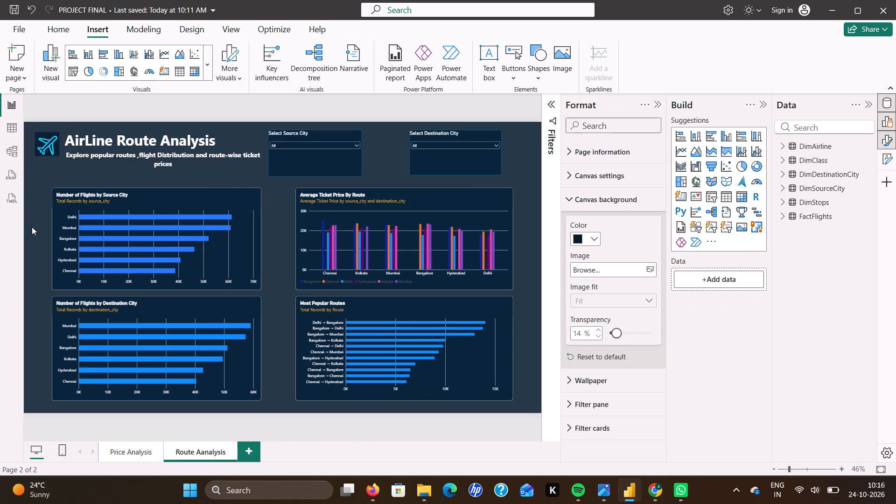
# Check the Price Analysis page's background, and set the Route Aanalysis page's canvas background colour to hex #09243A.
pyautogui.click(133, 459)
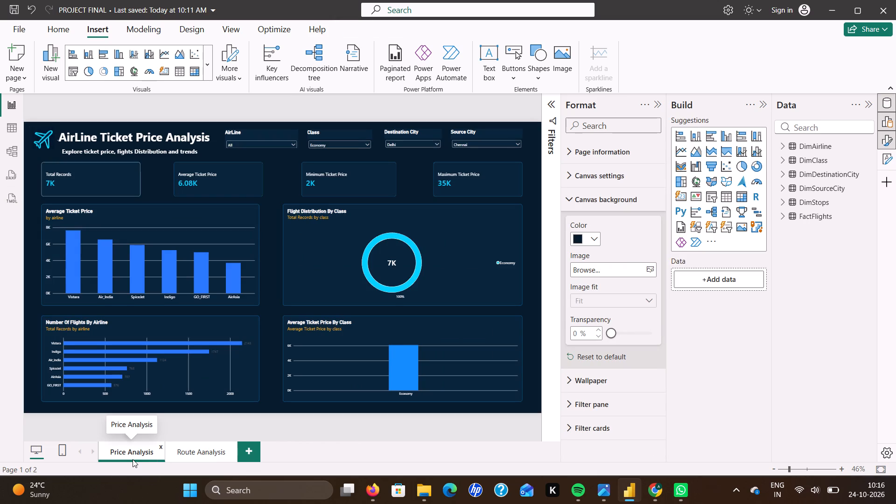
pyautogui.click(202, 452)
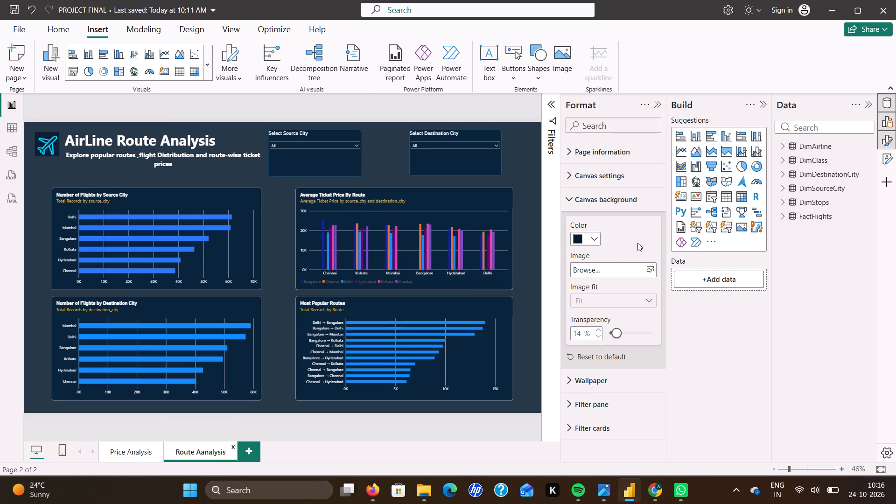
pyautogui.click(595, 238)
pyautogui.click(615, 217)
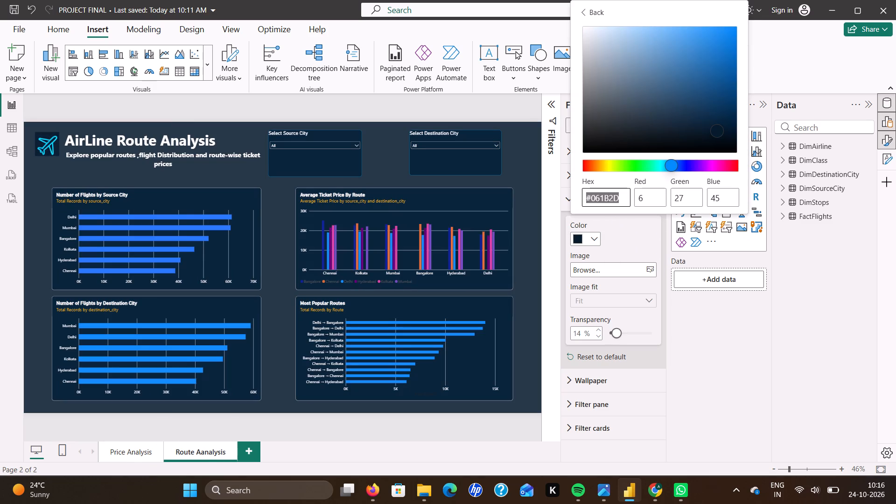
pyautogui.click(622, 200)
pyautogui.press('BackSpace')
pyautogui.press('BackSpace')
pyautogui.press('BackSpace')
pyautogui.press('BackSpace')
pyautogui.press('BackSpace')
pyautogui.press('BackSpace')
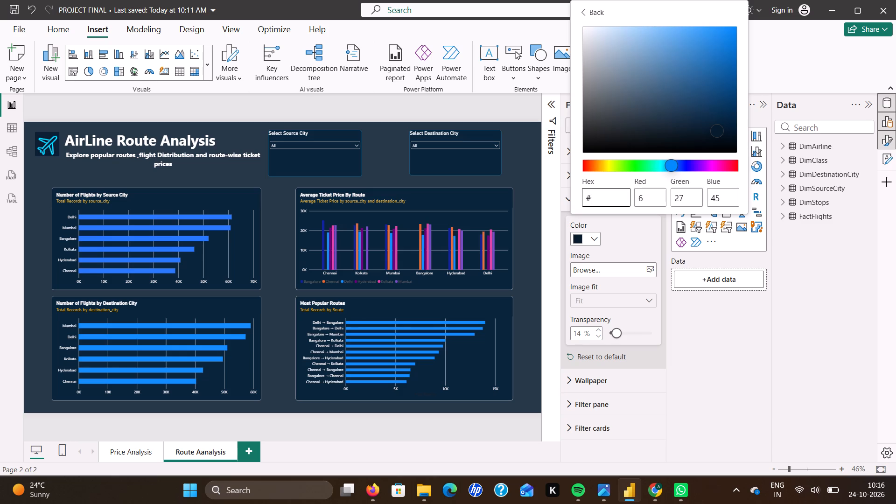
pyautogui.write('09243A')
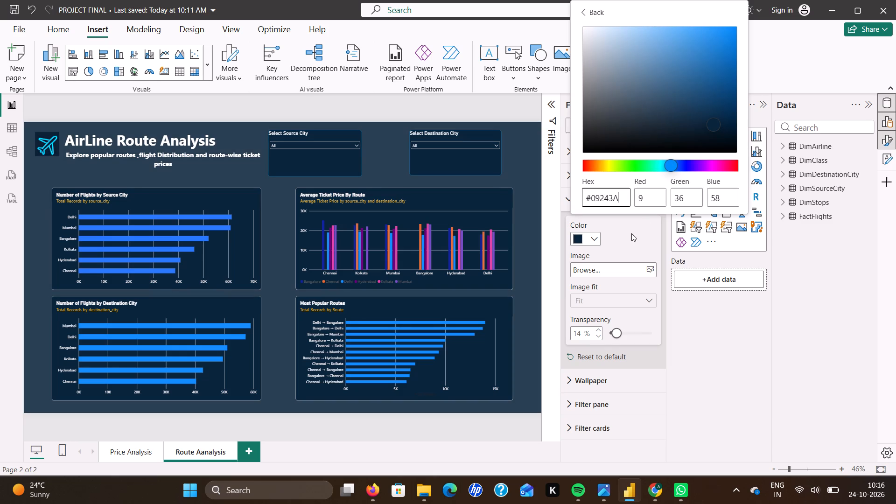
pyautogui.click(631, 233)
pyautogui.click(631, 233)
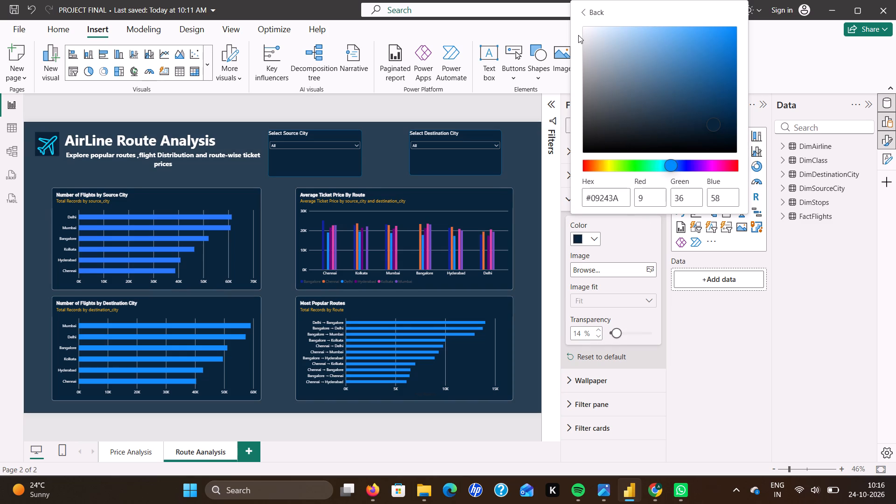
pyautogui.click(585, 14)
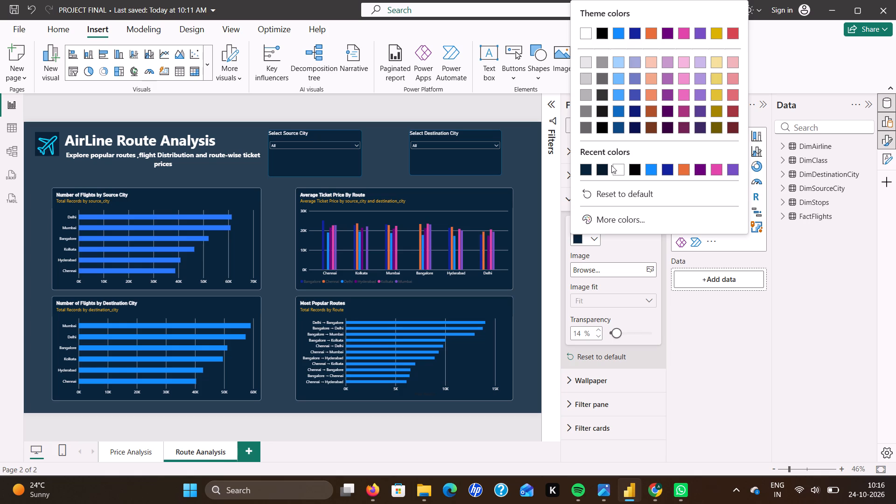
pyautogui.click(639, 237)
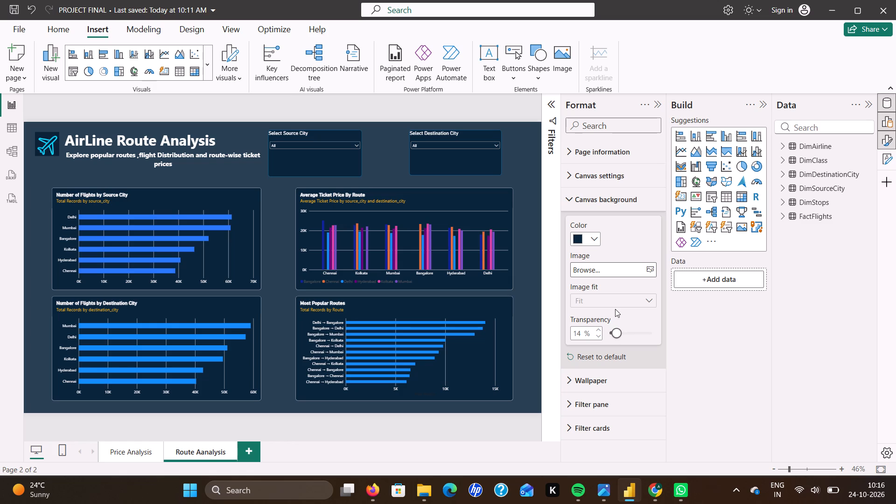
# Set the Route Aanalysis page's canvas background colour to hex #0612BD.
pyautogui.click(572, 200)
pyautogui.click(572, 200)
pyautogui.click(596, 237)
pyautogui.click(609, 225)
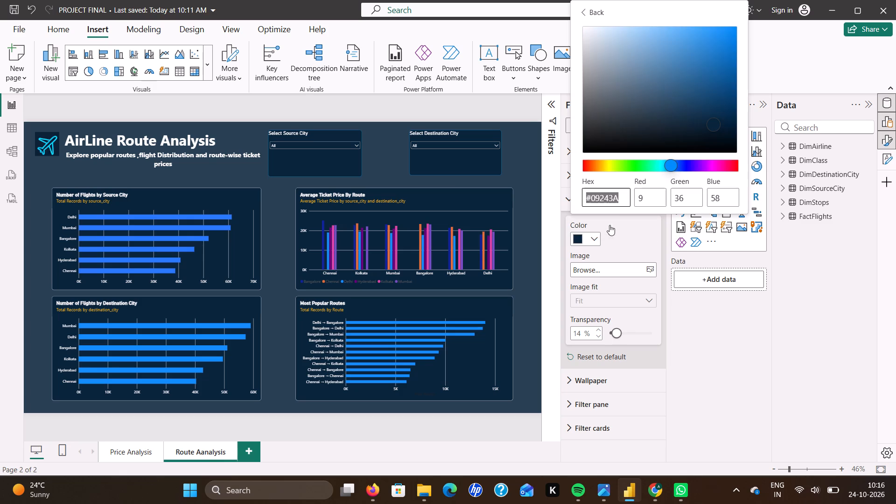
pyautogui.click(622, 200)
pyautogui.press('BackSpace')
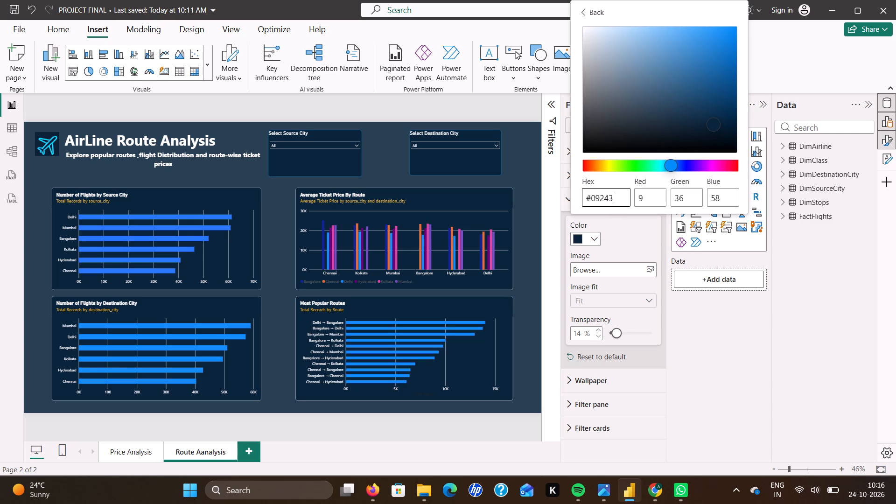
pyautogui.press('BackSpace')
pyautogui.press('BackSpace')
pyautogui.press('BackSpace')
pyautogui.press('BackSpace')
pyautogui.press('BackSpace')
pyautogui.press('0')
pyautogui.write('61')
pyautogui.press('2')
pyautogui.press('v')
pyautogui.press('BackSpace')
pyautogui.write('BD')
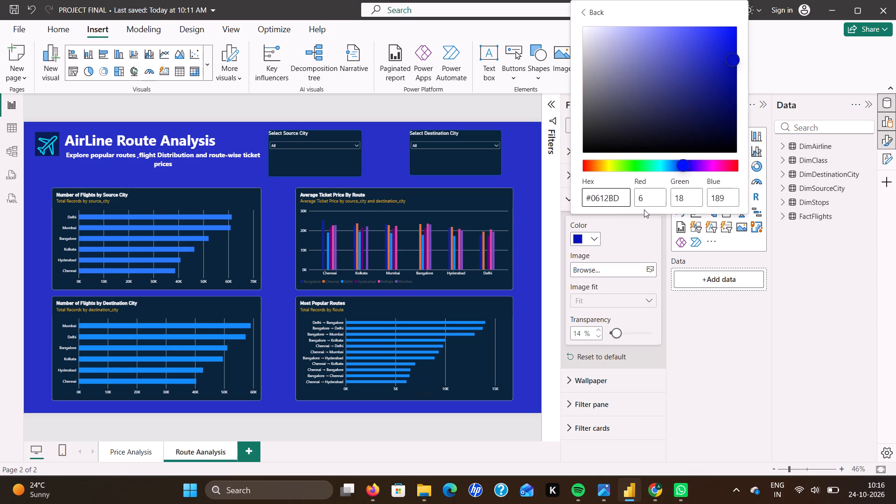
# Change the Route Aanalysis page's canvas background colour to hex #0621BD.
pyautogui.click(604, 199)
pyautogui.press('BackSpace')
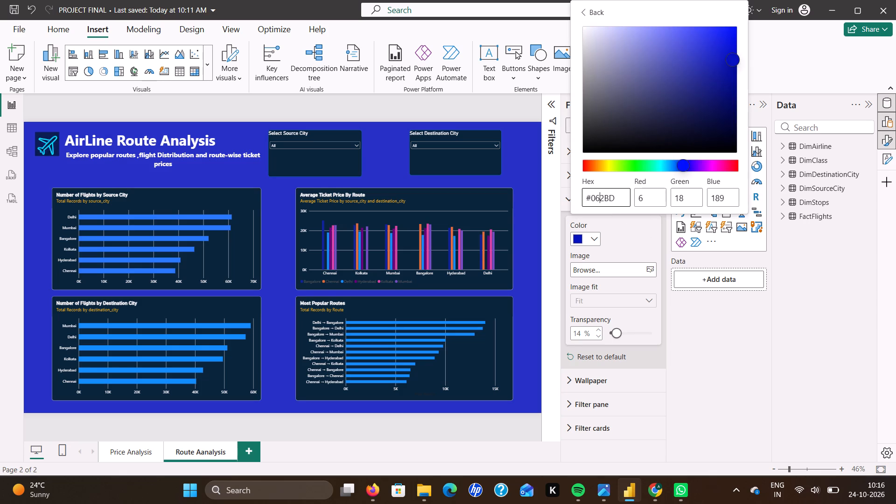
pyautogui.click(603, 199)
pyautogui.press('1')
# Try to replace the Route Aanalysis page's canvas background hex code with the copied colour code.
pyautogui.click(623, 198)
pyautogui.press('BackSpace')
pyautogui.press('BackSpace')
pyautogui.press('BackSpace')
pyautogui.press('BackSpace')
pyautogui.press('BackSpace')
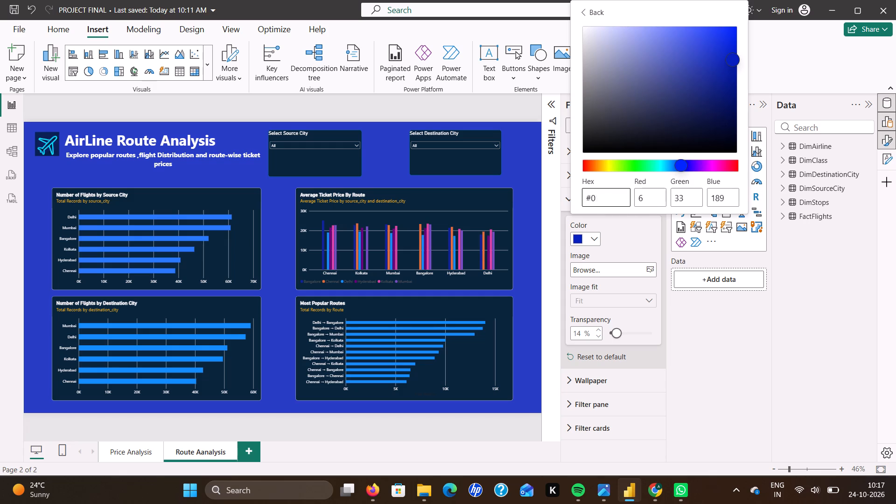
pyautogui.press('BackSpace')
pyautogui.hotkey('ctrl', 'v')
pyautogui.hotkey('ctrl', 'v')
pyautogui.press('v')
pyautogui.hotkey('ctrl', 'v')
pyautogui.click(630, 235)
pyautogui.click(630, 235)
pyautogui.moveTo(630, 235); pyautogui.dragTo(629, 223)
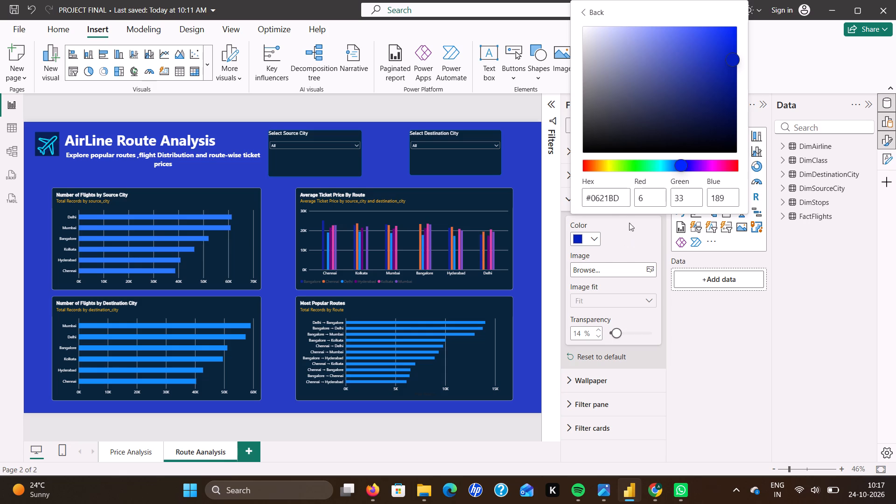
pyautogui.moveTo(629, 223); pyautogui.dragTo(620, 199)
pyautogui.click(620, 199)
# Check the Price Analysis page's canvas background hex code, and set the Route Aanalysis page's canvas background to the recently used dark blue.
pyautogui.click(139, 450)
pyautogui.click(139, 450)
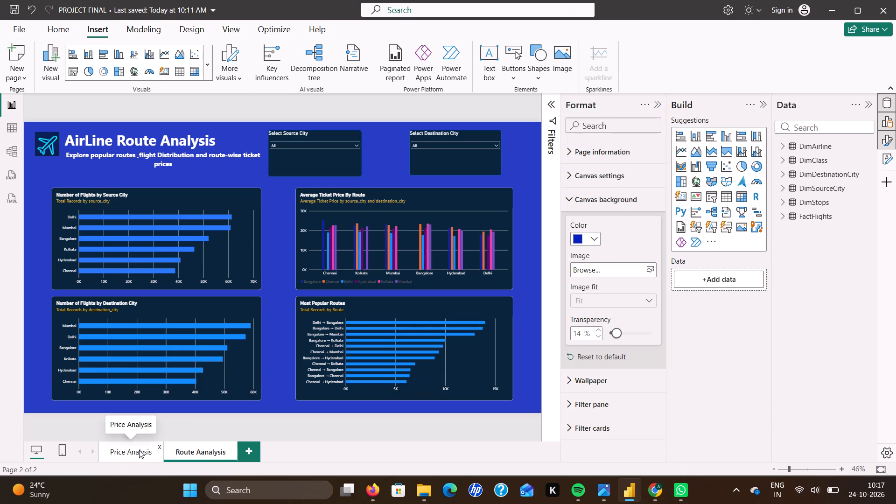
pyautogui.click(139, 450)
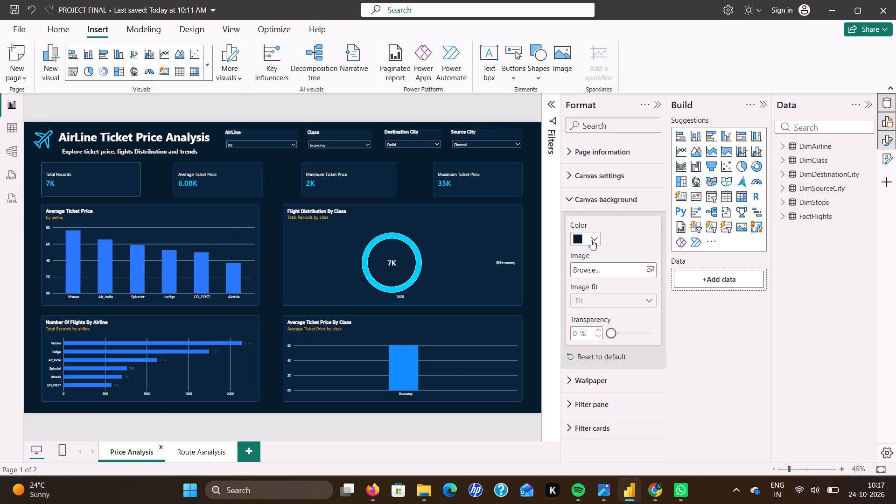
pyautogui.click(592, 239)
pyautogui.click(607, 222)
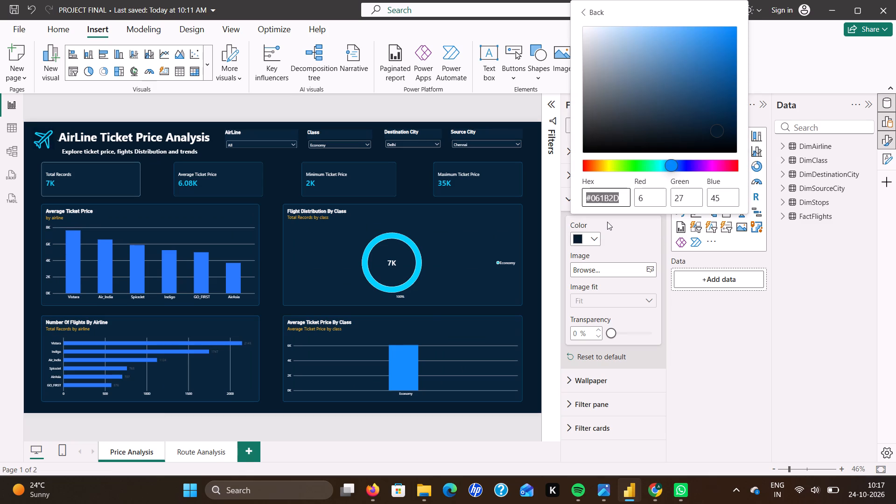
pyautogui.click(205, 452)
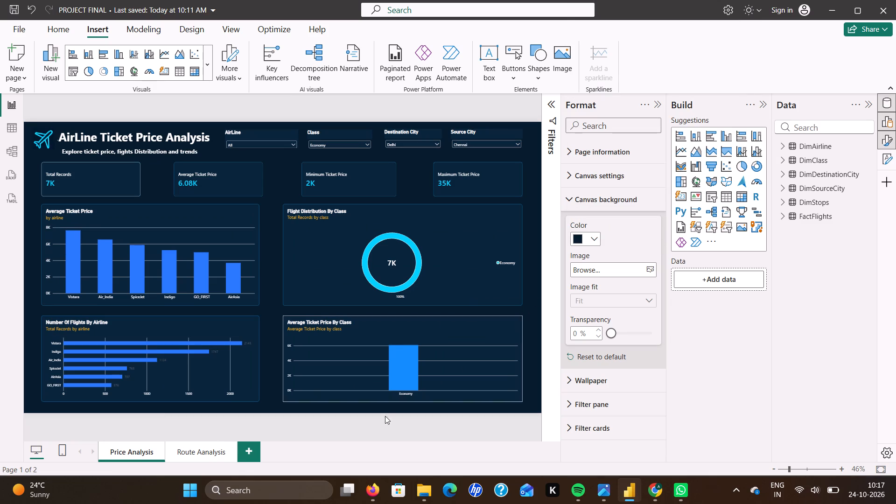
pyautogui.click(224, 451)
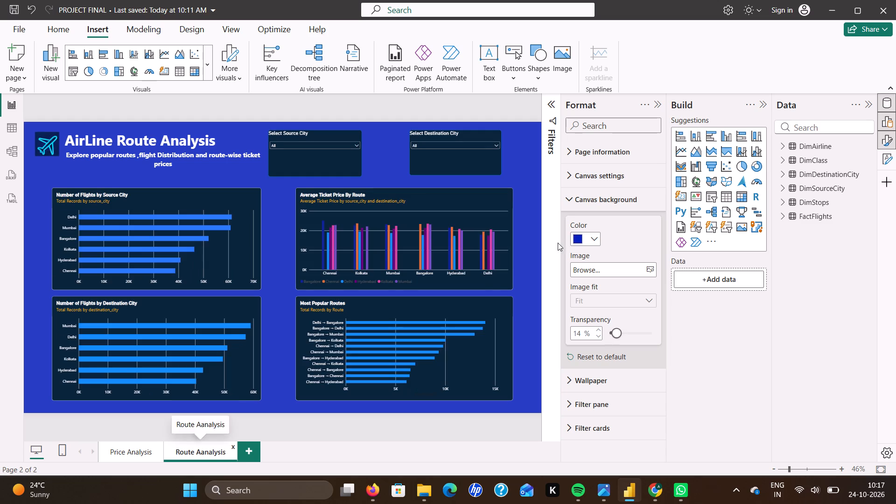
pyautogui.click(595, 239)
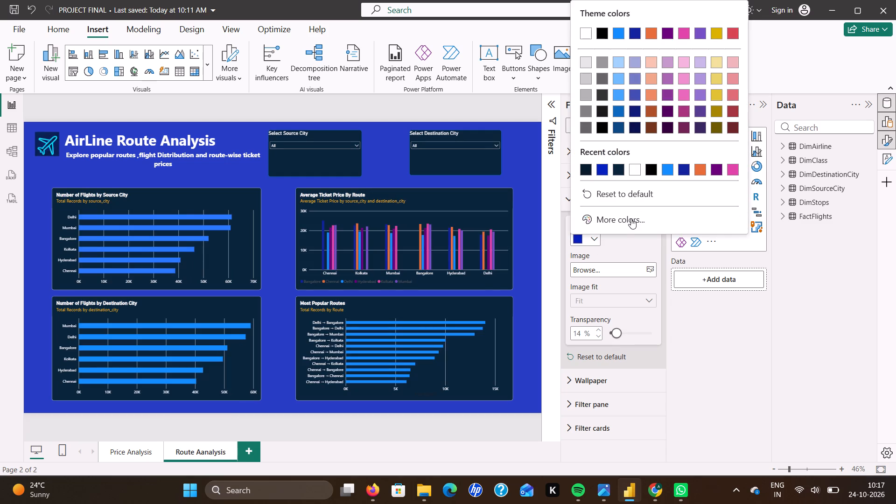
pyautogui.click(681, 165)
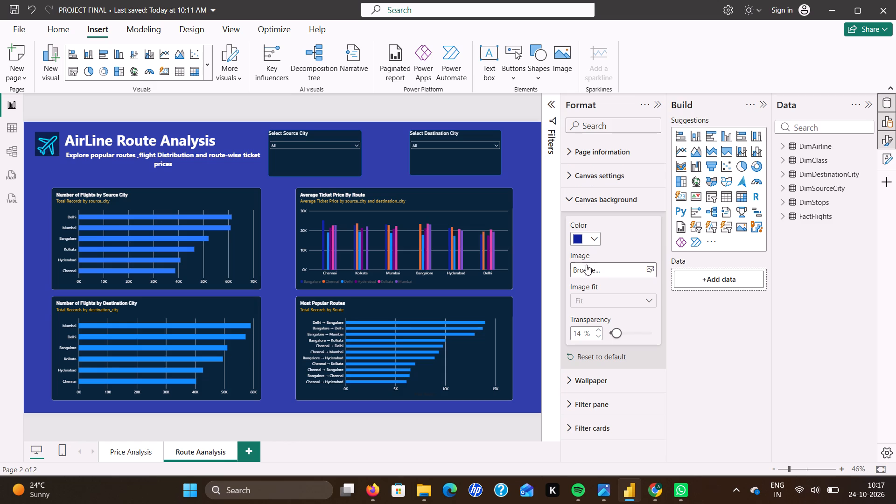
# Set the Route Aanalysis page's canvas background colour to white.
pyautogui.click(597, 240)
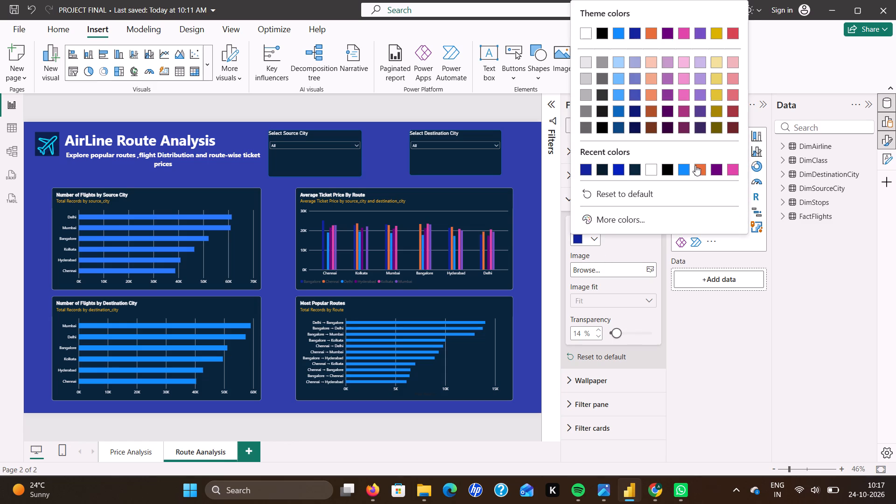
pyautogui.click(648, 173)
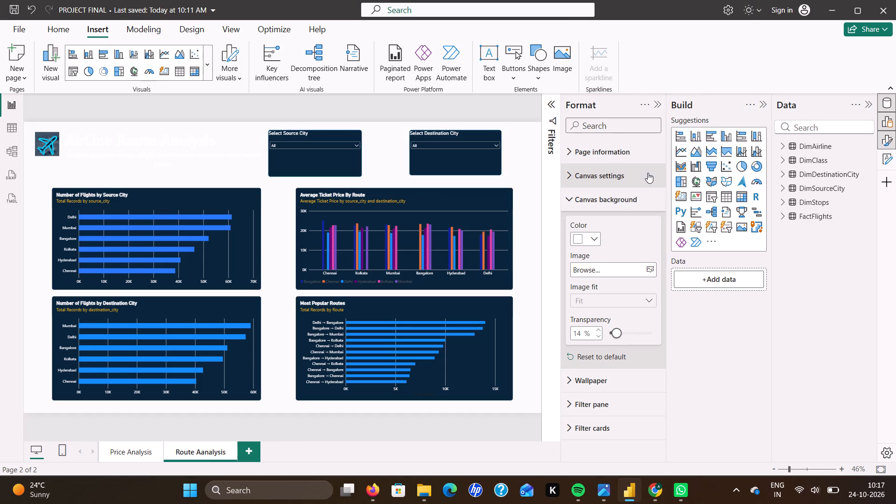
# Open the custom colour settings for the Route Aanalysis page's canvas background.
pyautogui.click(623, 199)
pyautogui.click(616, 203)
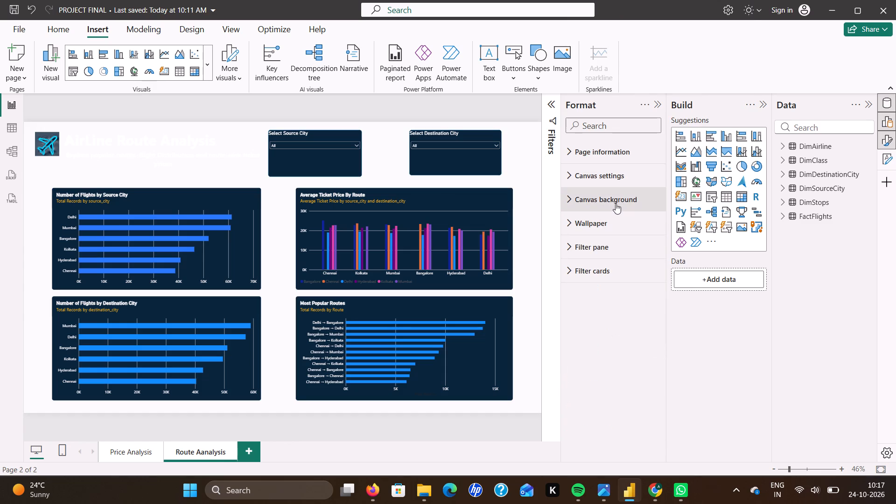
pyautogui.click(595, 240)
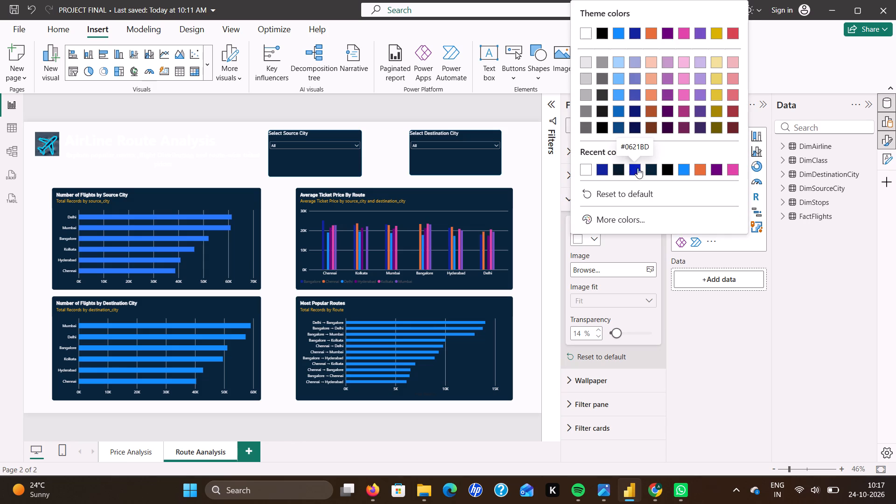
pyautogui.click(633, 219)
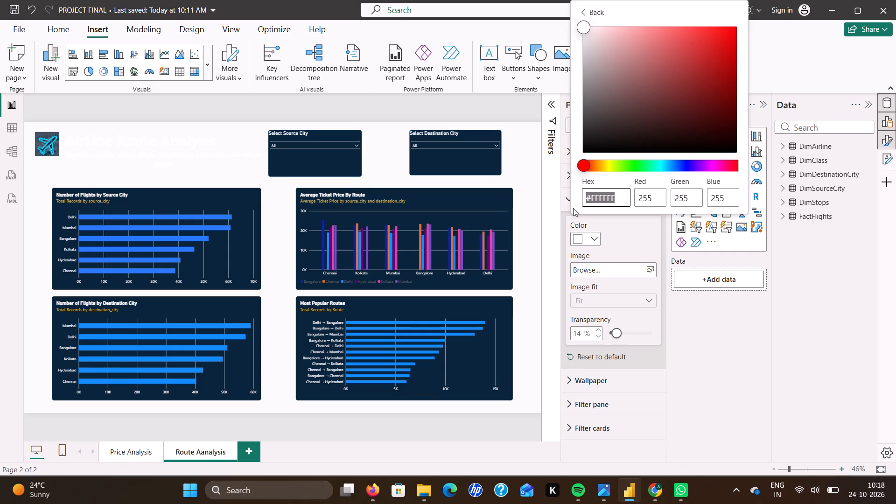
# Set the Route Aanalysis page's canvas background to hex #061B2D and compare it with the Price Analysis page's background.
pyautogui.click(618, 200)
pyautogui.press('BackSpace')
pyautogui.press('BackSpace')
pyautogui.press('BackSpace')
pyautogui.press('BackSpace')
pyautogui.press('BackSpace')
pyautogui.press('BackSpace')
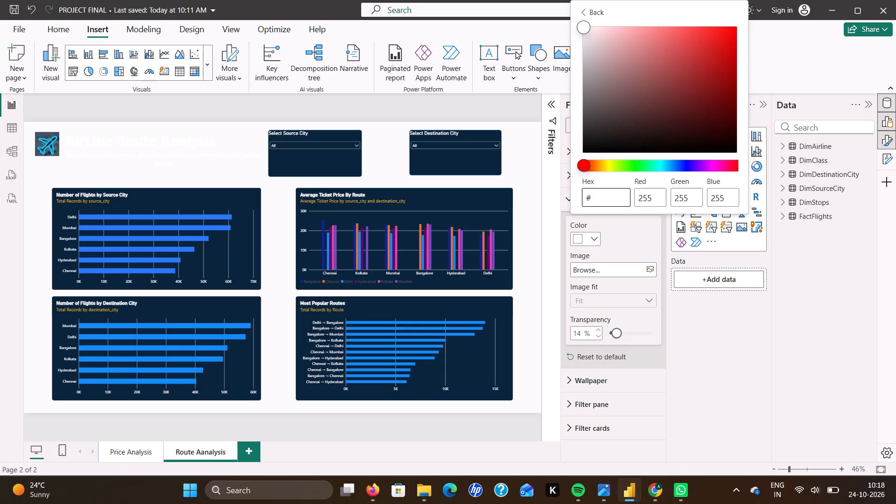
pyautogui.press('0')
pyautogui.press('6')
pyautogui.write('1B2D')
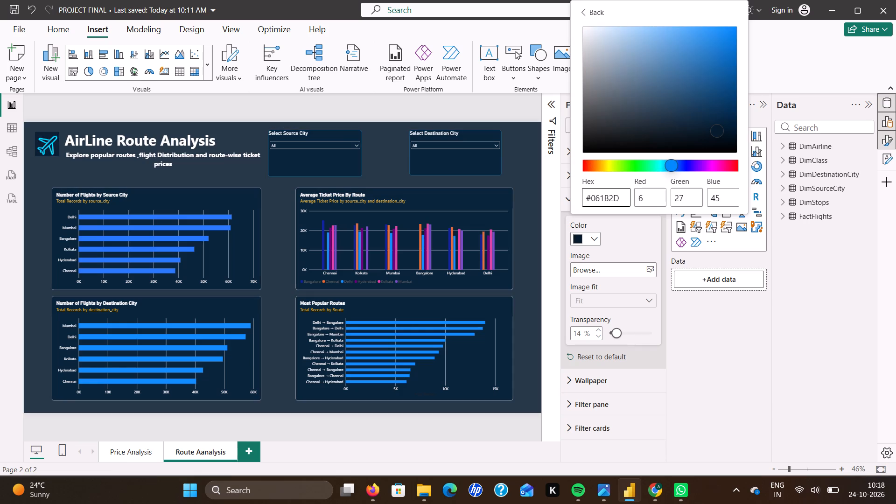
pyautogui.click(636, 244)
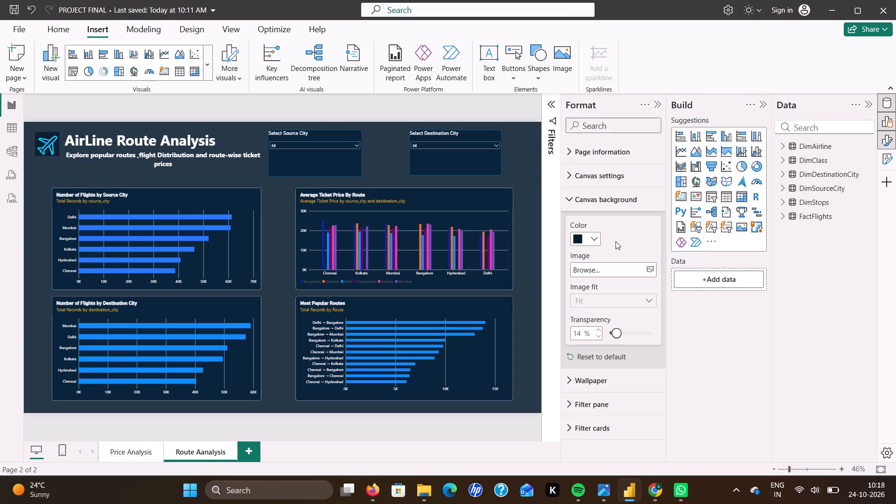
pyautogui.click(529, 422)
pyautogui.doubleClick(132, 455)
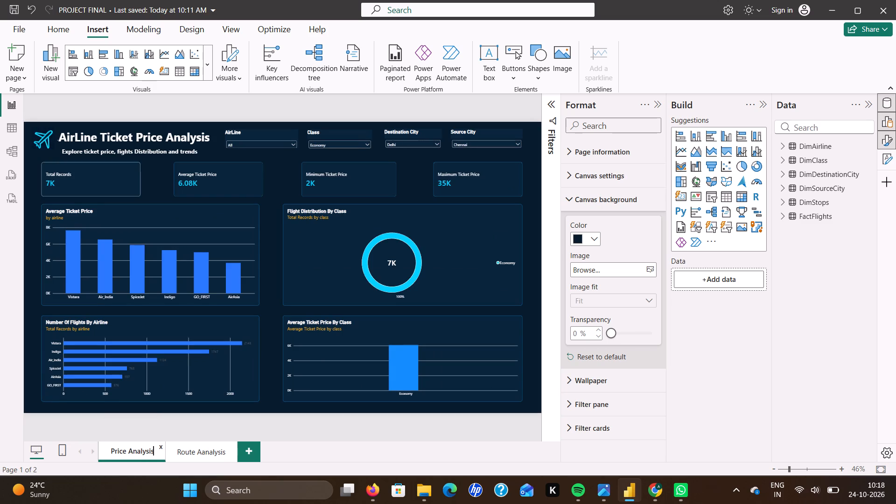
pyautogui.click(195, 450)
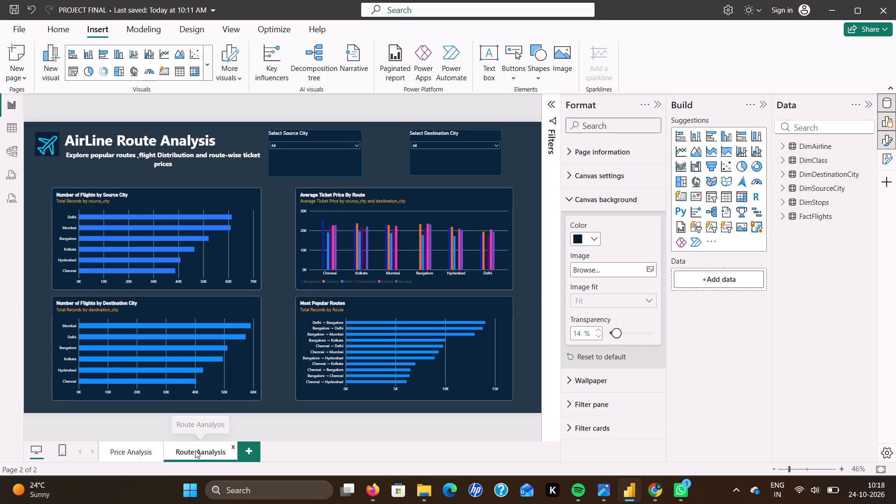
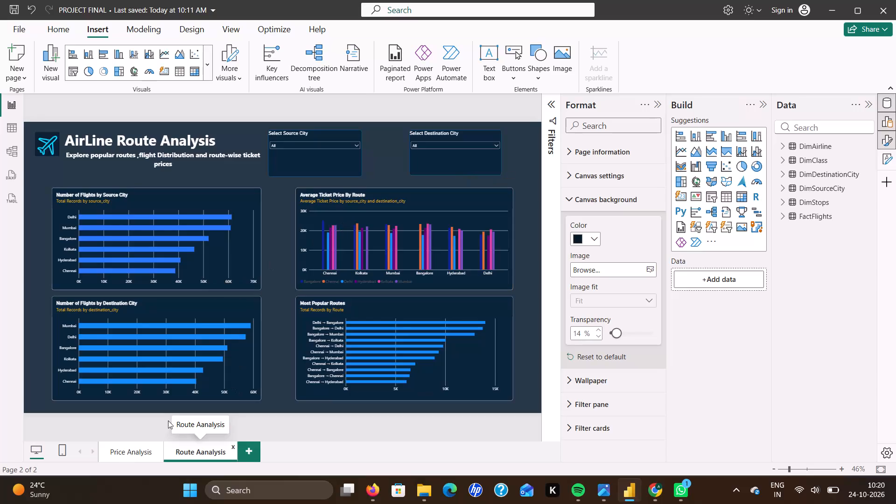
# Select the Total Records card on the Price Analysis page and show its visual formatting options.
pyautogui.click(138, 448)
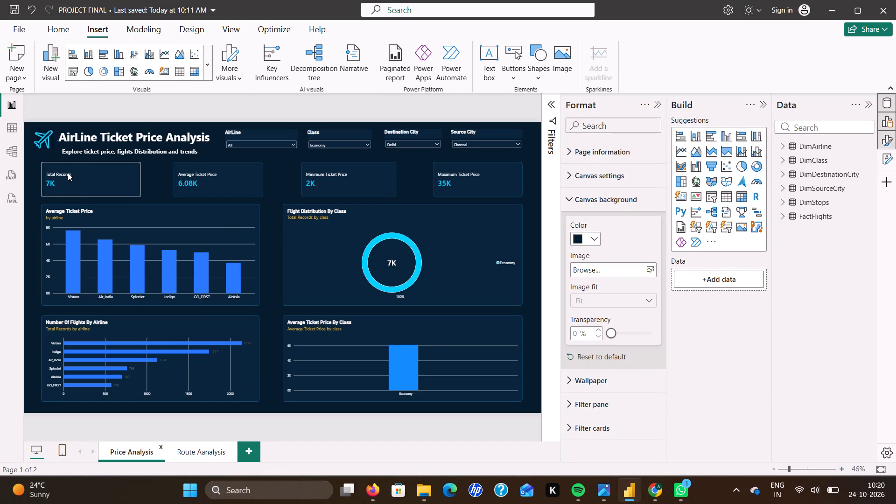
pyautogui.click(84, 177)
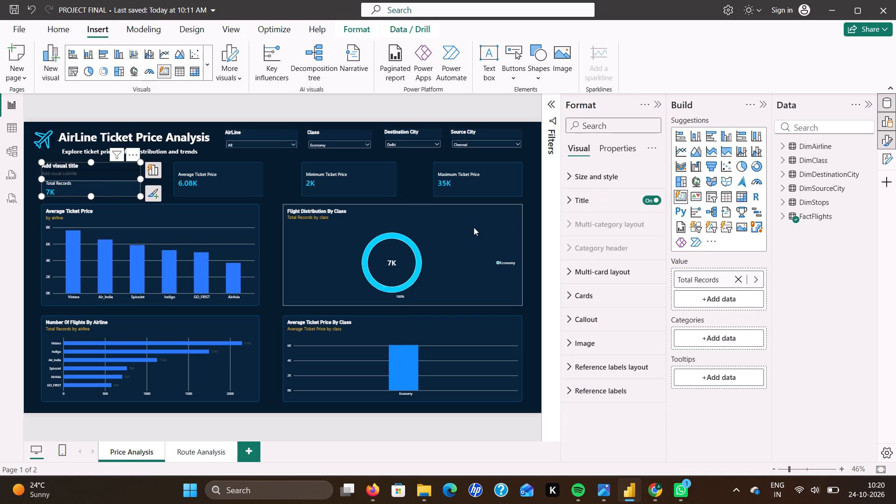
# Fit the Price Analysis page to the window and turn off the title of the Total Records card.
pyautogui.hscroll(-1, 518, 182)
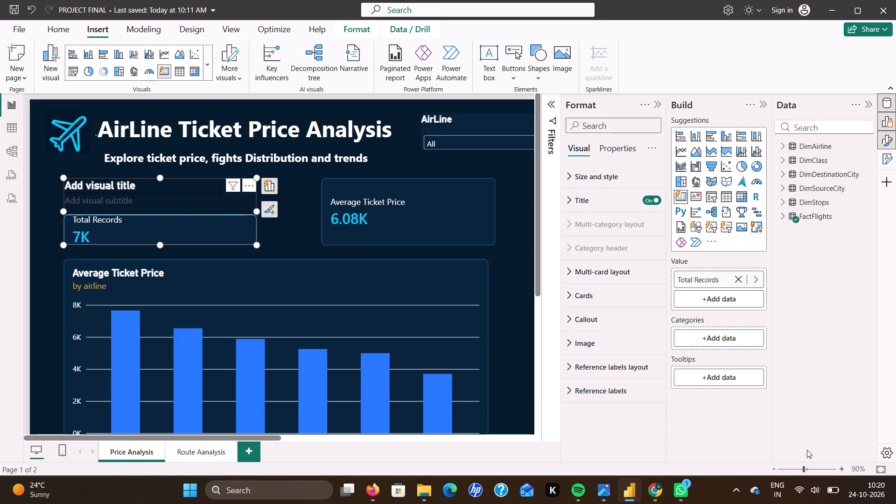
pyautogui.click(880, 468)
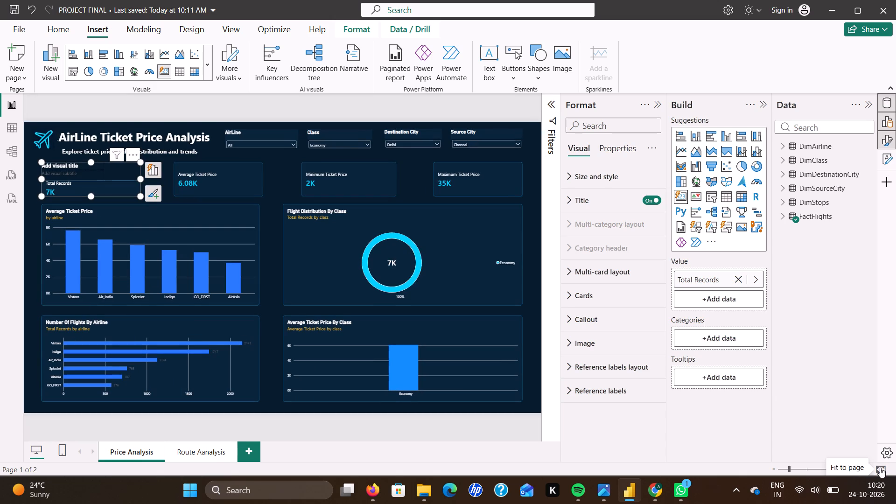
pyautogui.click(299, 100)
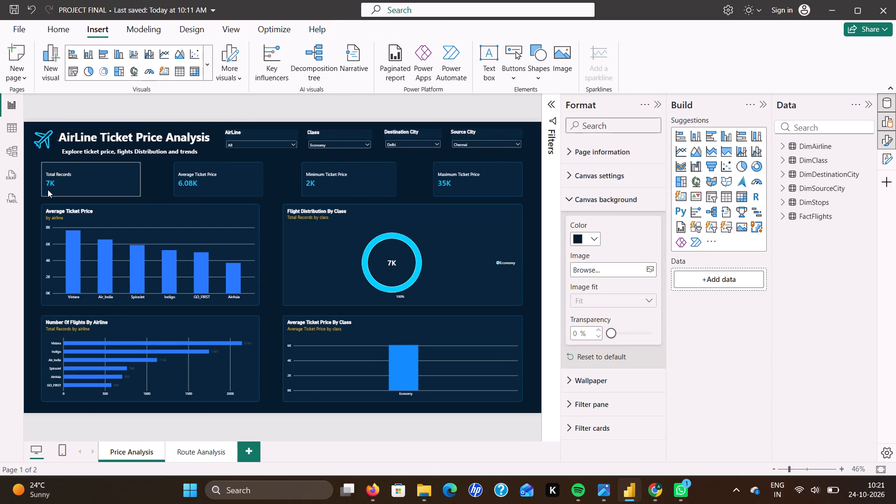
pyautogui.click(48, 189)
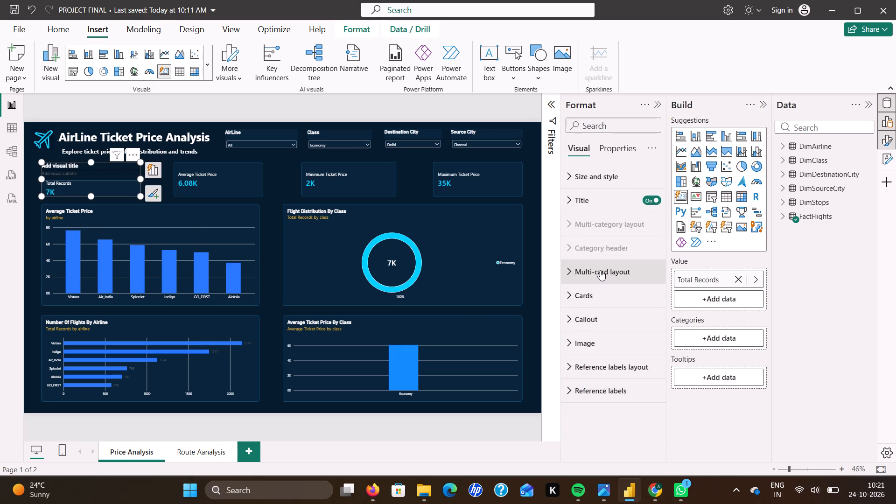
pyautogui.click(654, 198)
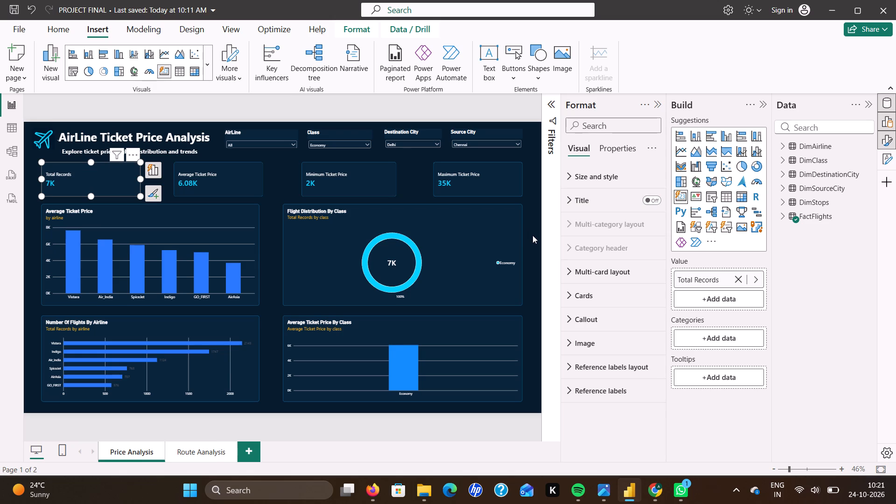
# Examine the Total Records card's size, position, padding and background settings.
pyautogui.click(574, 177)
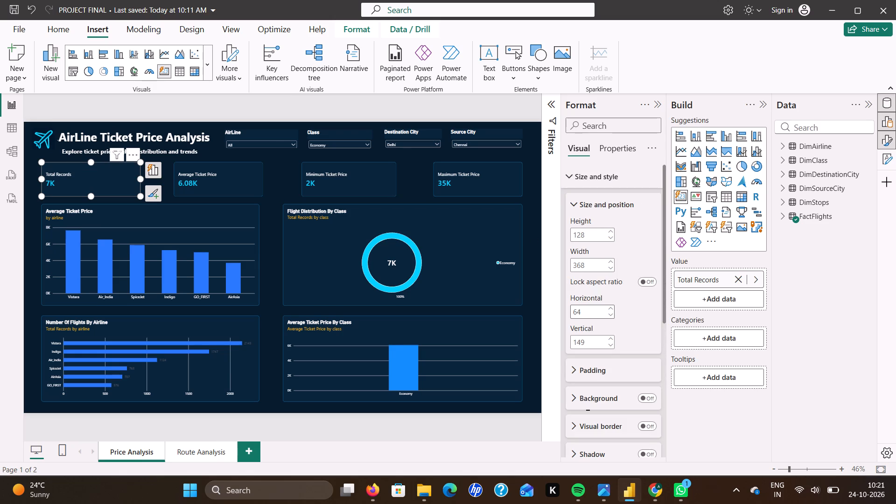
pyautogui.scroll(-1, 596, 318)
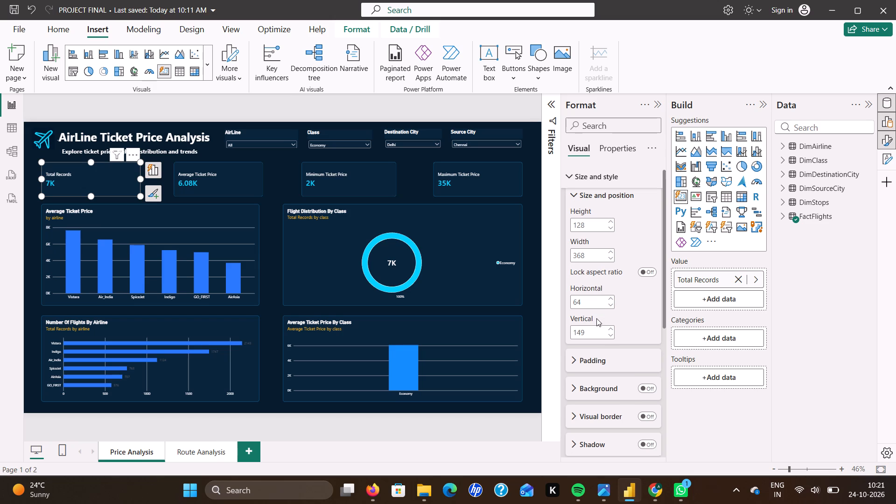
pyautogui.scroll(-2, 596, 318)
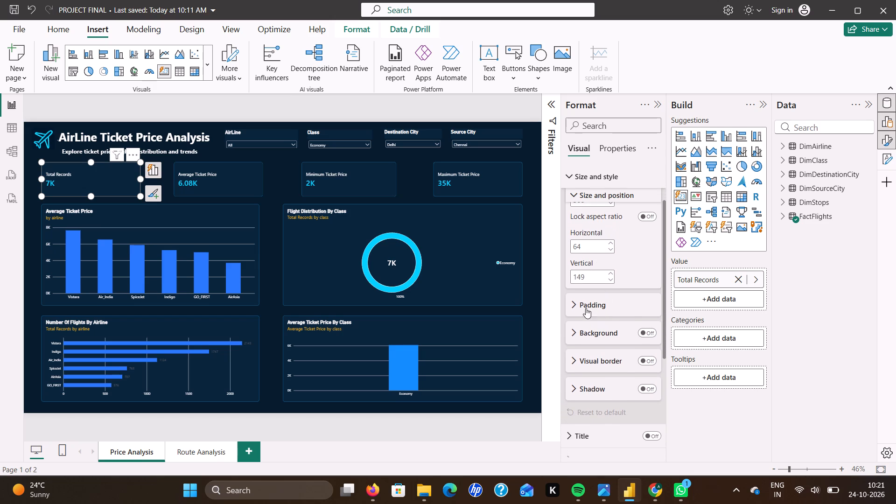
pyautogui.click(572, 304)
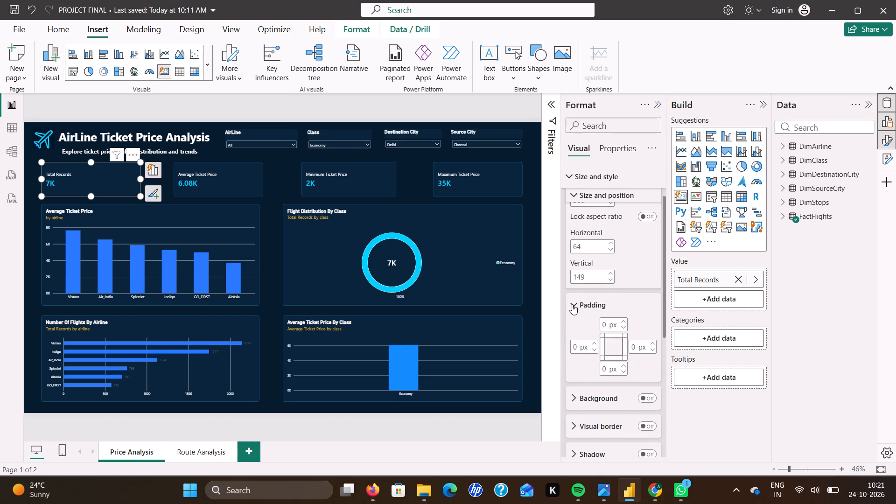
pyautogui.scroll(-1, 595, 336)
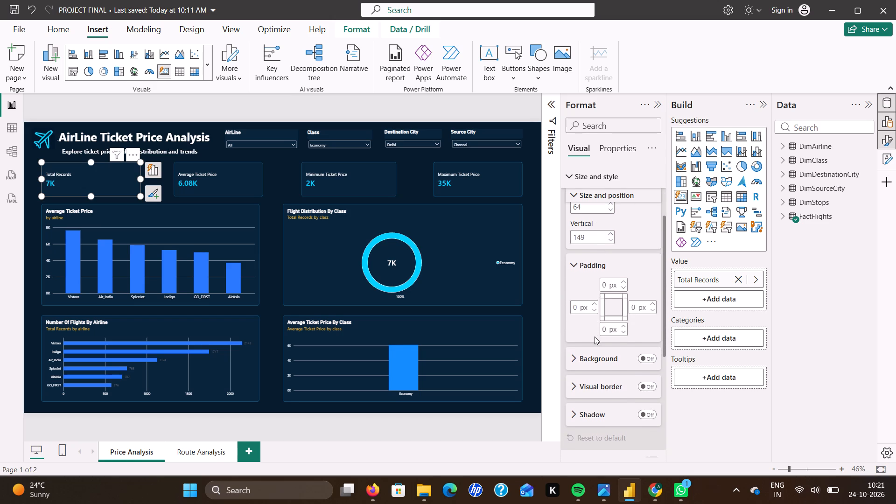
pyautogui.click(619, 305)
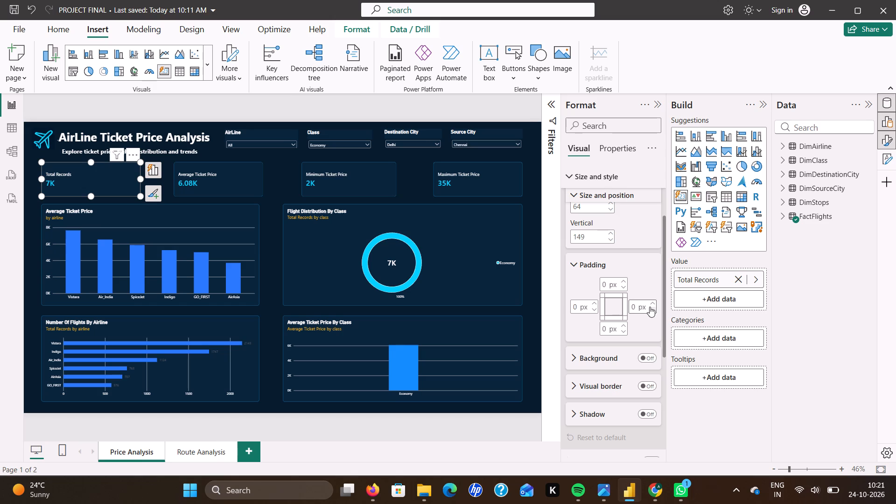
pyautogui.click(577, 357)
pyautogui.scroll(-3, 577, 357)
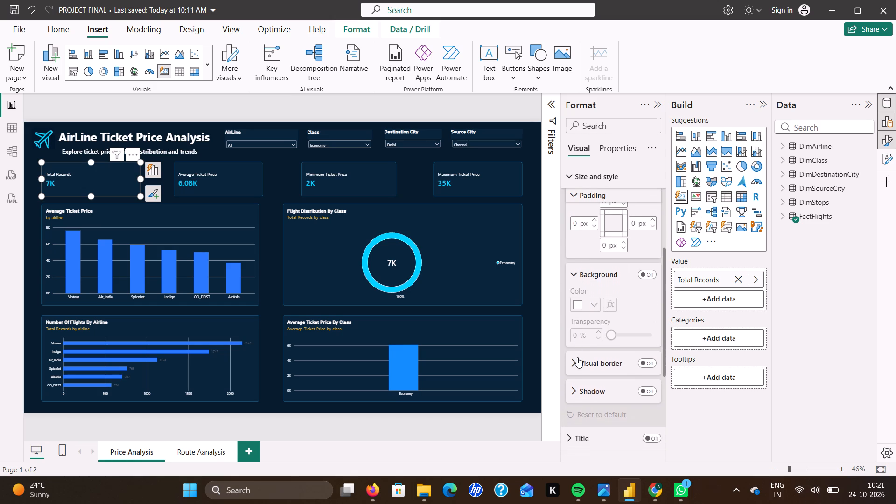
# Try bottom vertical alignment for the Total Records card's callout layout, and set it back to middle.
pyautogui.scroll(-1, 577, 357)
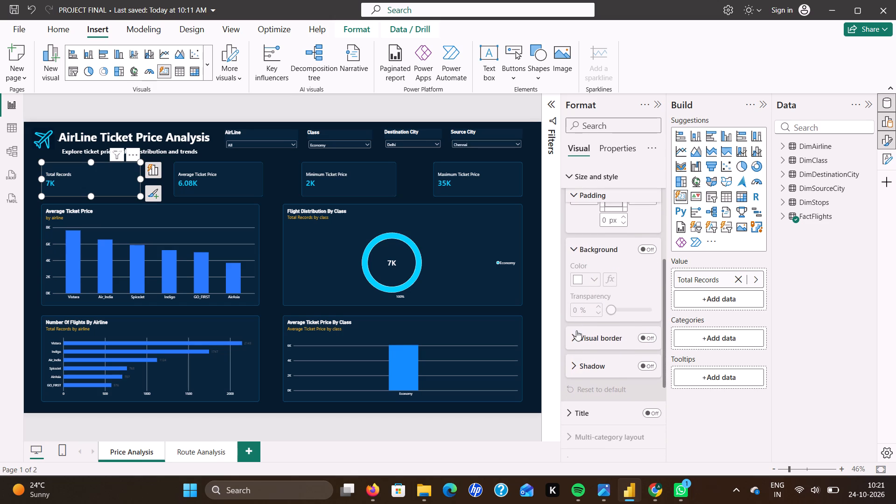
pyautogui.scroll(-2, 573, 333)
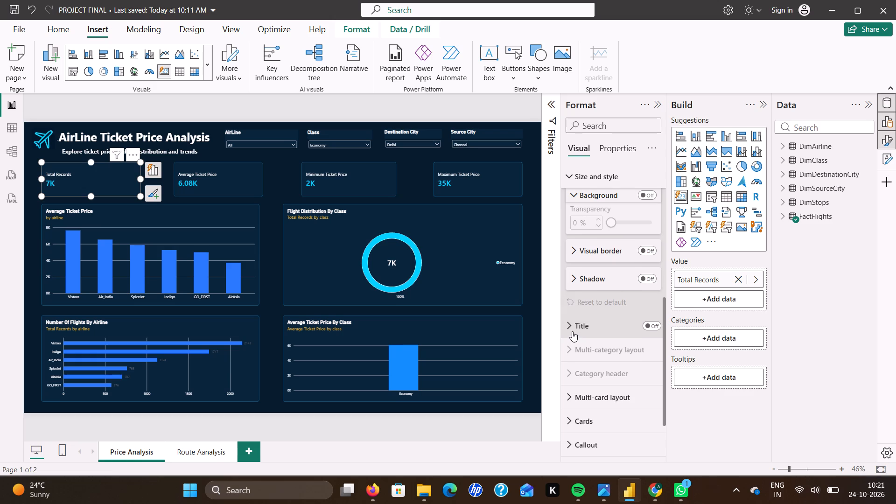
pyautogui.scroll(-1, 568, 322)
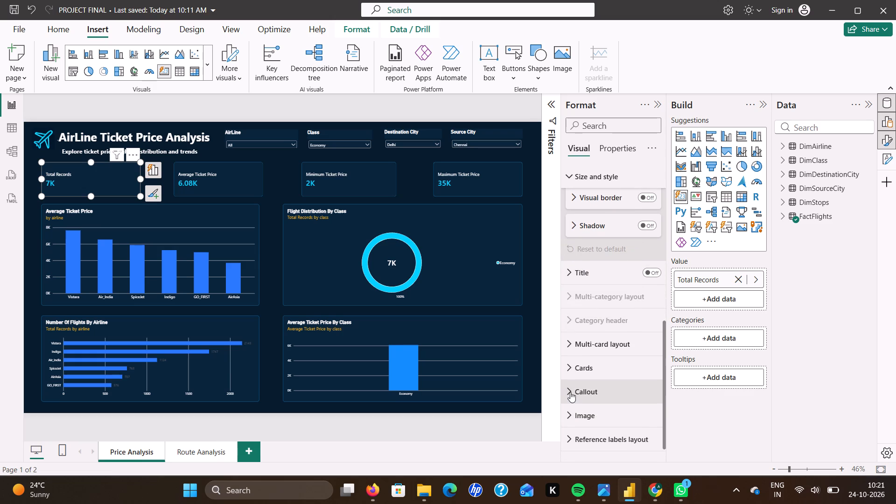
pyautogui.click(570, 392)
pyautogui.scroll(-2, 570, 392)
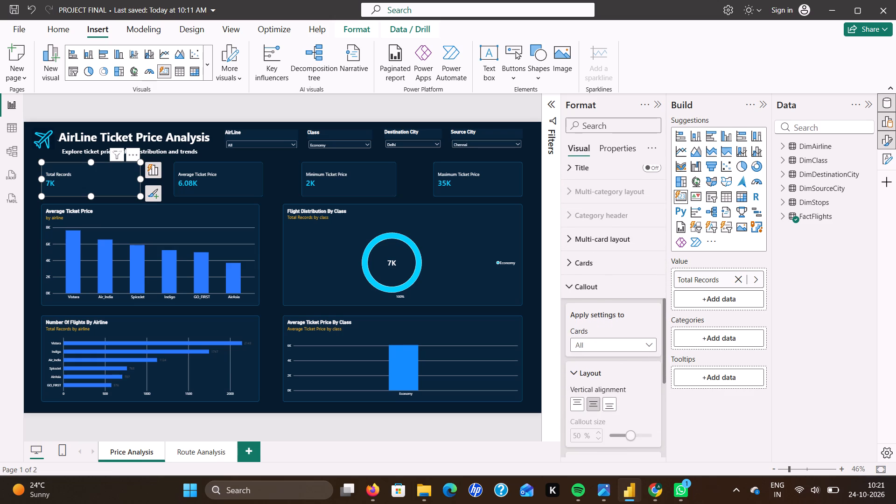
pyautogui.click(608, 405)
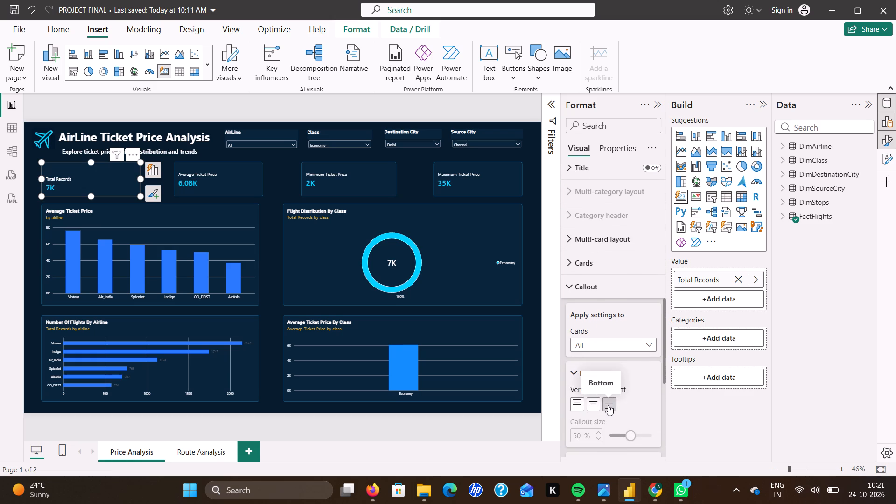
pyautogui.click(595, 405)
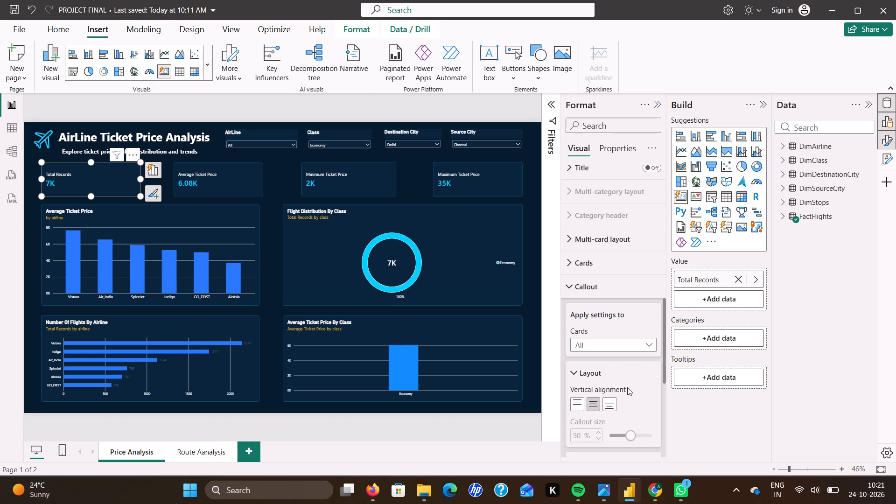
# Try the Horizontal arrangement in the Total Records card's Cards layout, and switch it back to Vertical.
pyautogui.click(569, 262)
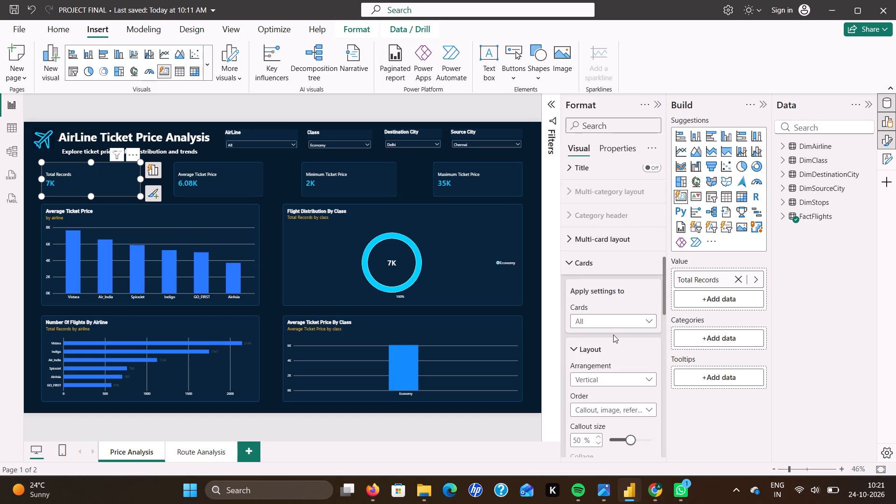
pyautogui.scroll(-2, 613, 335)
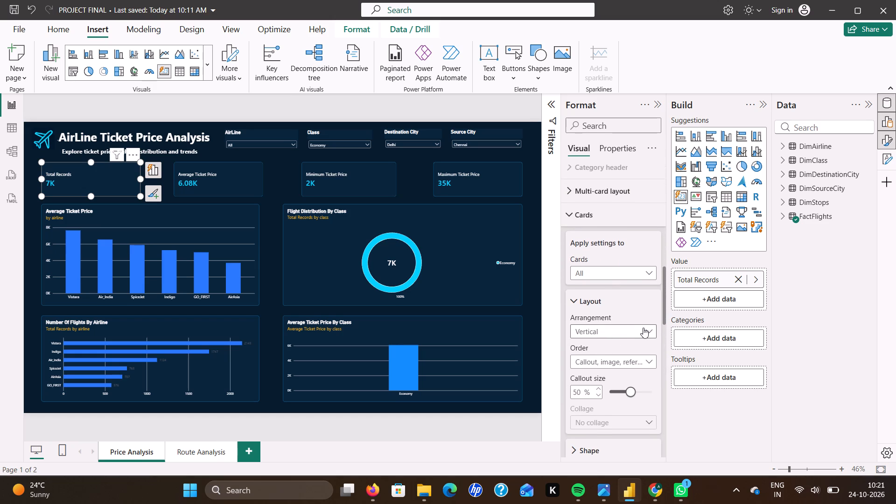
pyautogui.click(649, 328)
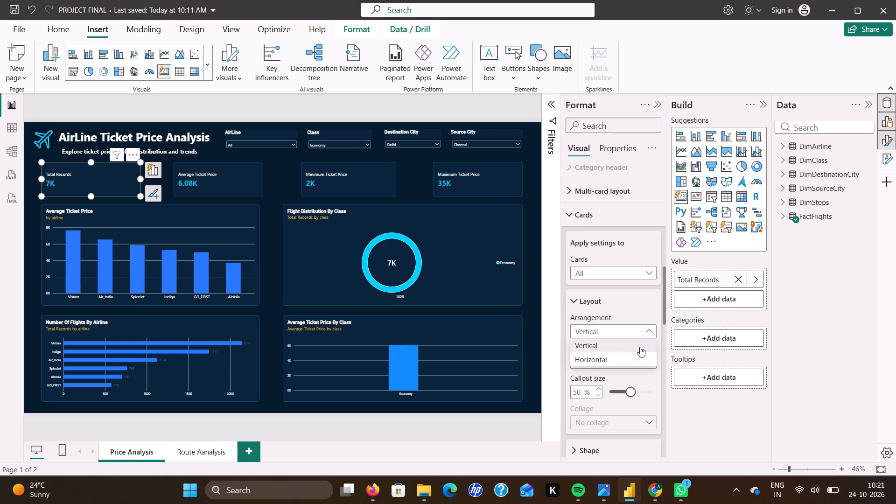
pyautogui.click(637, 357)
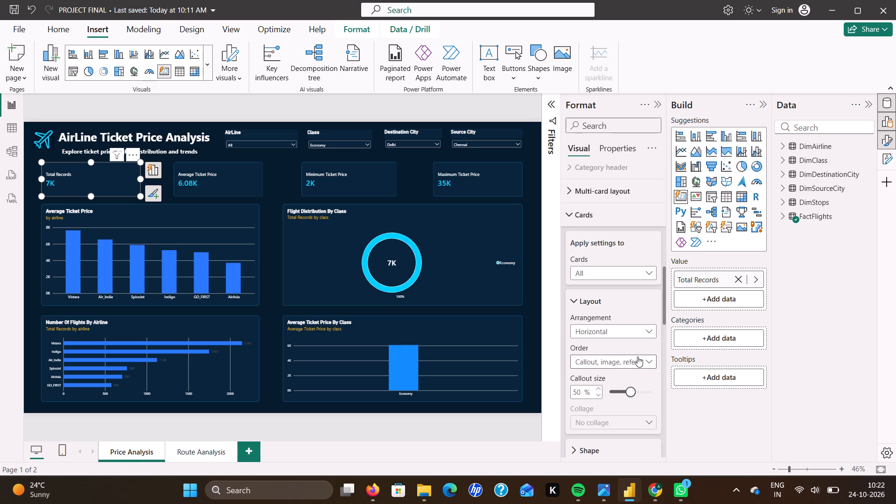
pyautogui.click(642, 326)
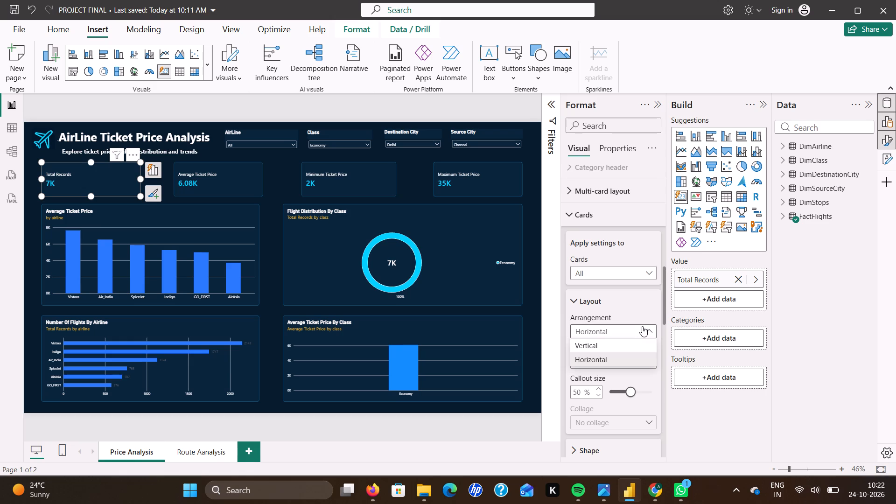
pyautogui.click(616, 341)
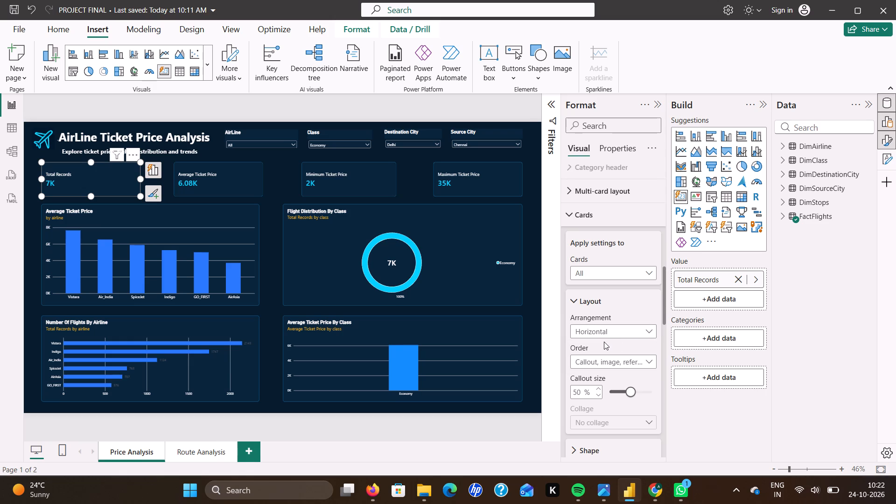
# Examine the remaining Cards and Callout formatting options of the Total Records card, from shape and padding to value, label and background.
pyautogui.scroll(-2, 601, 342)
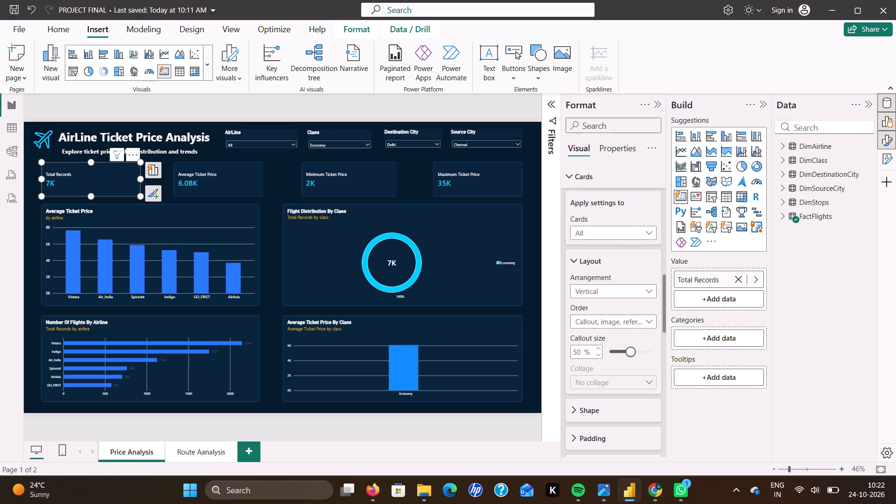
pyautogui.scroll(-2, 601, 342)
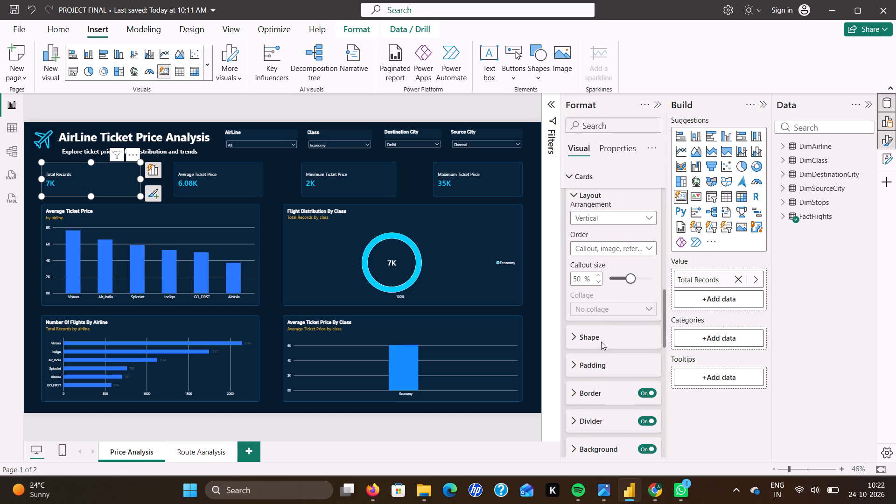
pyautogui.scroll(-2, 601, 342)
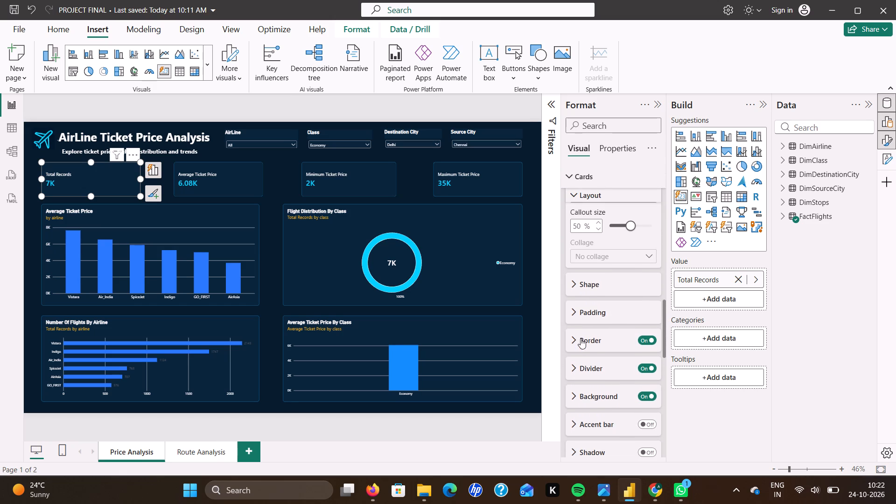
pyautogui.scroll(-4, 581, 338)
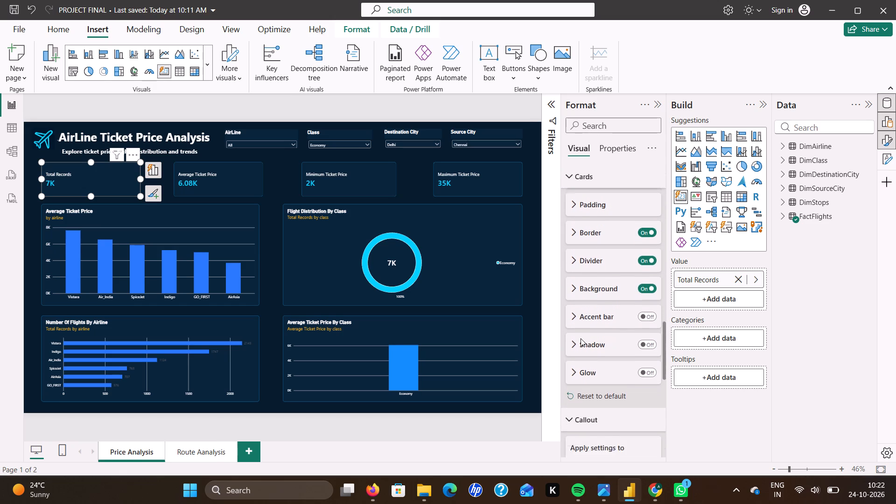
pyautogui.scroll(-3, 581, 338)
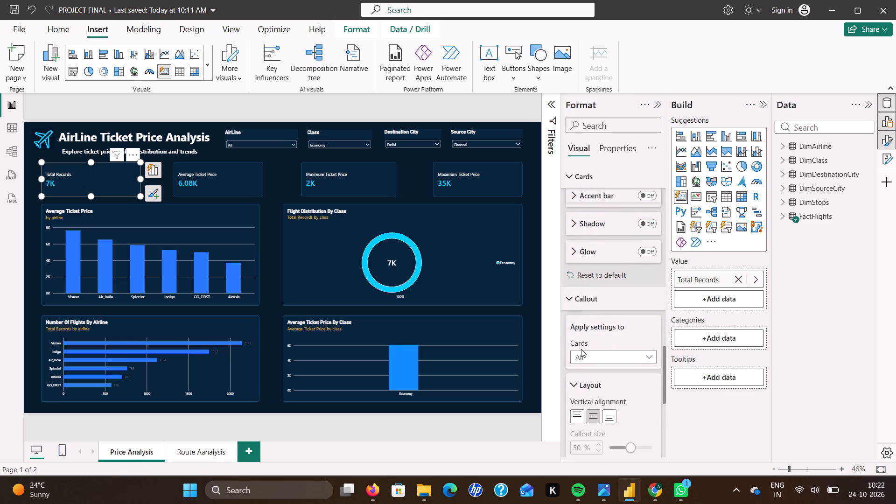
pyautogui.scroll(-1, 581, 349)
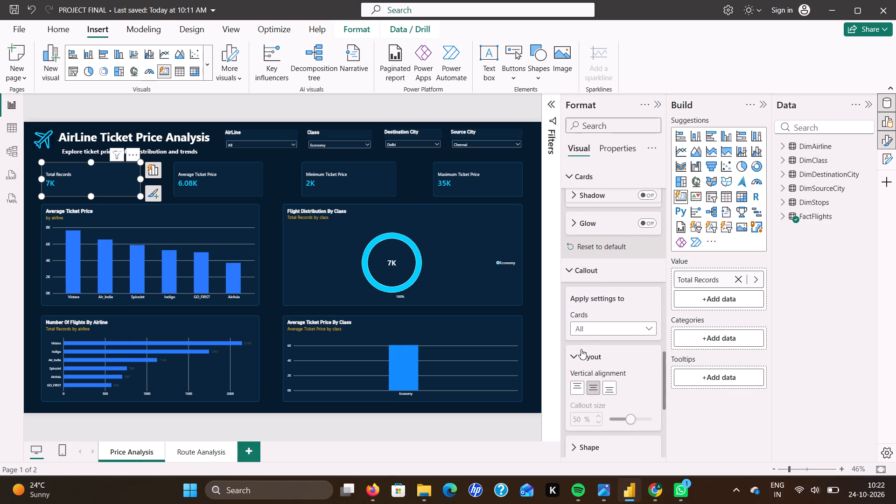
pyautogui.scroll(-2, 581, 349)
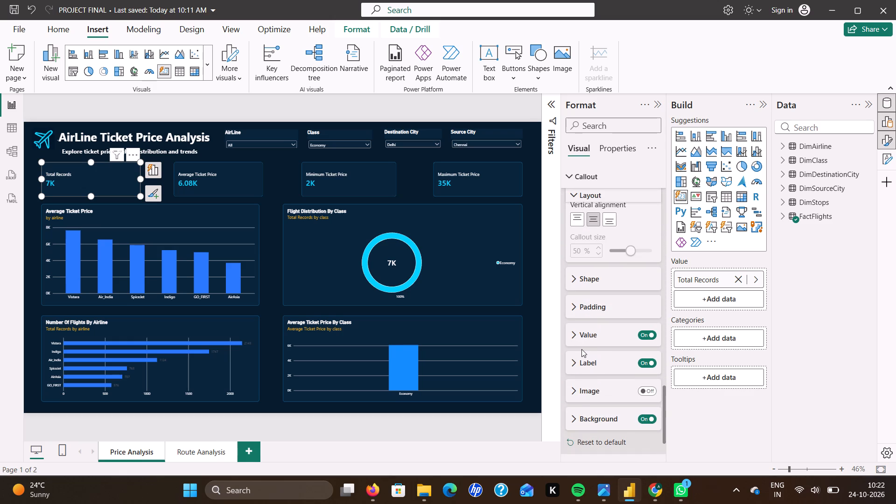
pyautogui.scroll(-1, 581, 349)
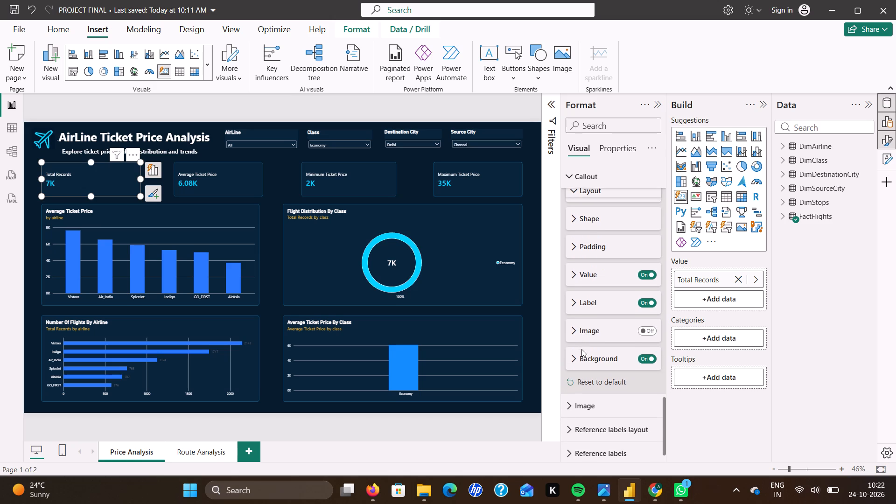
pyautogui.scroll(-1, 581, 349)
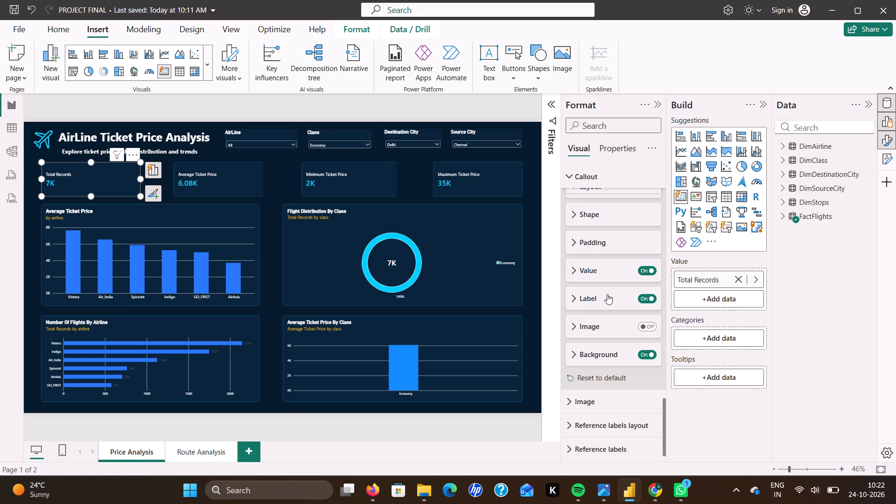
pyautogui.scroll(-1, 611, 362)
pyautogui.scroll(5, 611, 362)
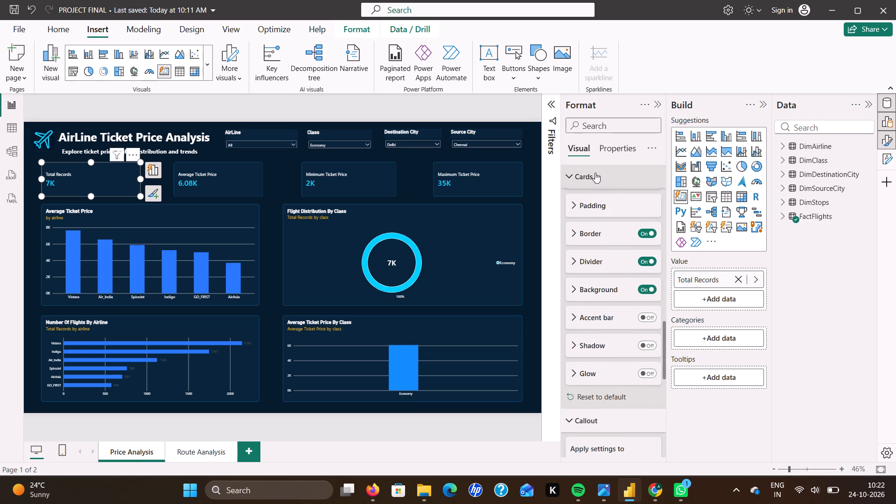
# Examine the Total Records card's general properties, including its alt text and advanced options.
pyautogui.click(620, 147)
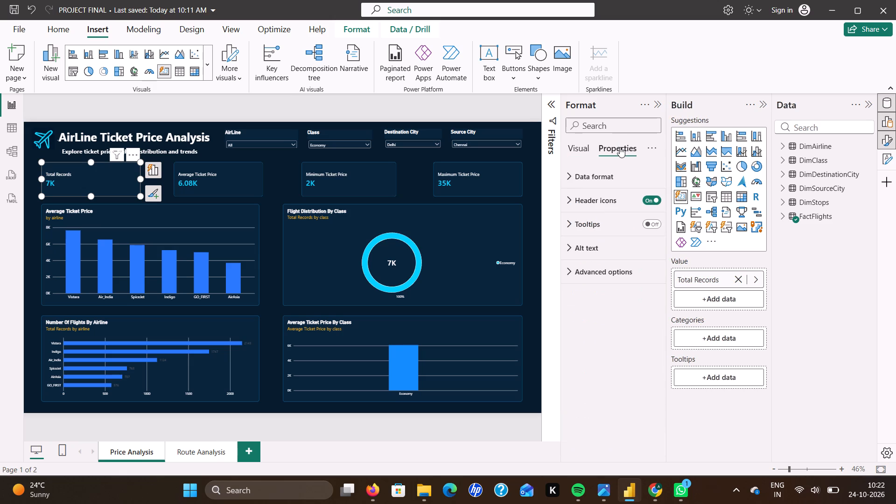
pyautogui.click(595, 252)
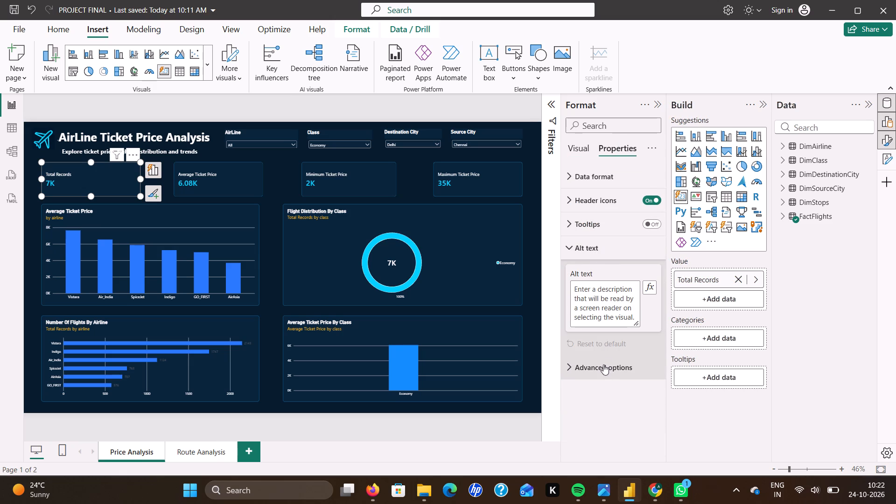
pyautogui.click(571, 370)
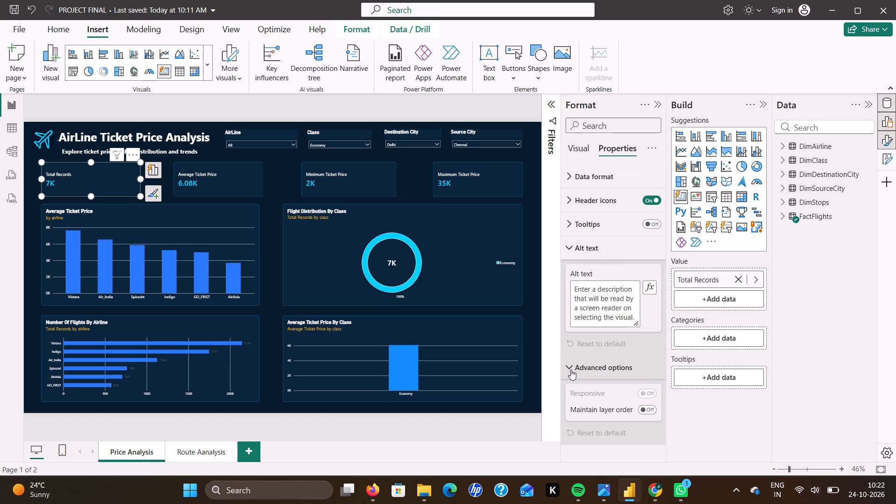
pyautogui.click(572, 368)
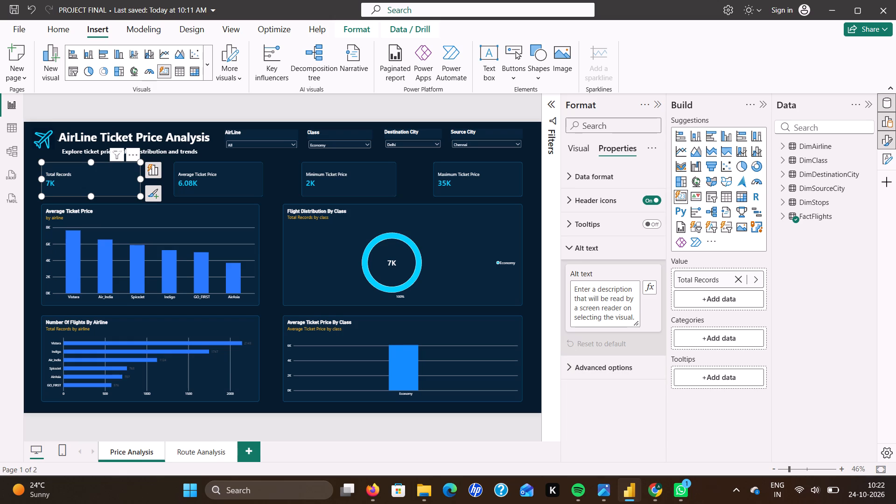
pyautogui.click(569, 258)
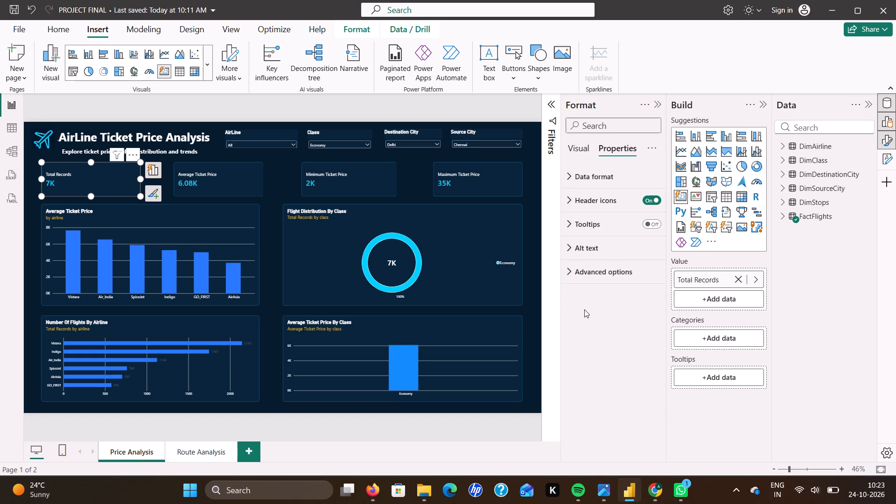
pyautogui.click(530, 266)
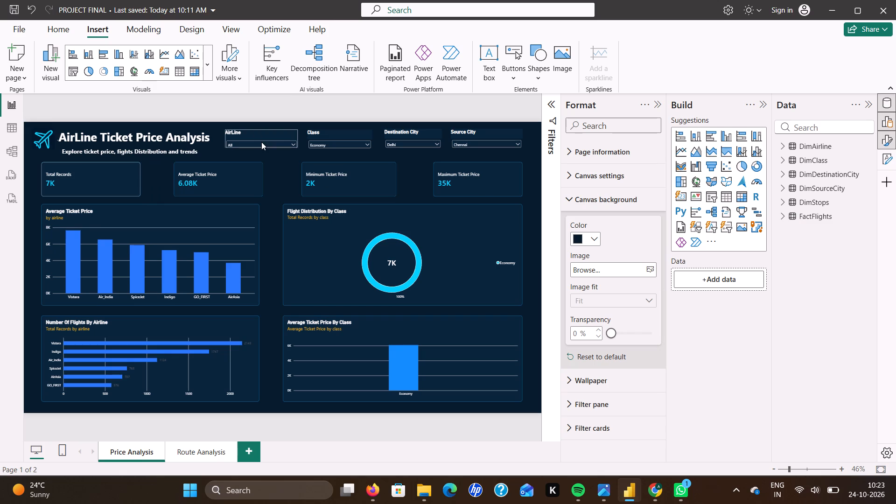
# Move the Total Records card slightly on the Price Analysis page, to about horizontal 86 and vertical 140.
pyautogui.click(131, 176)
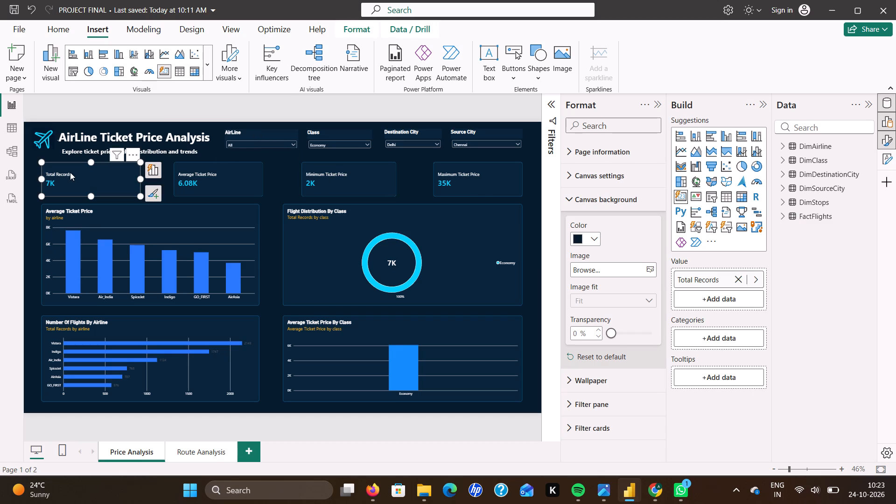
pyautogui.click(60, 171)
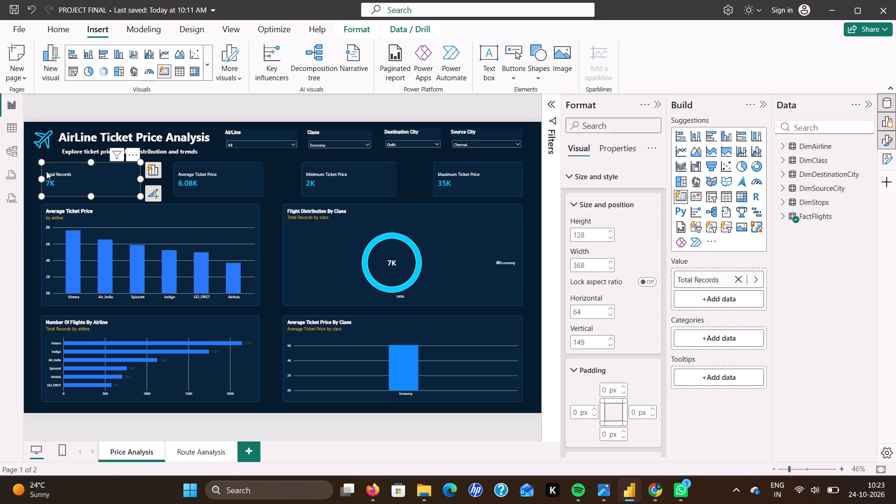
pyautogui.click(45, 171)
pyautogui.moveTo(45, 171); pyautogui.dragTo(49, 168)
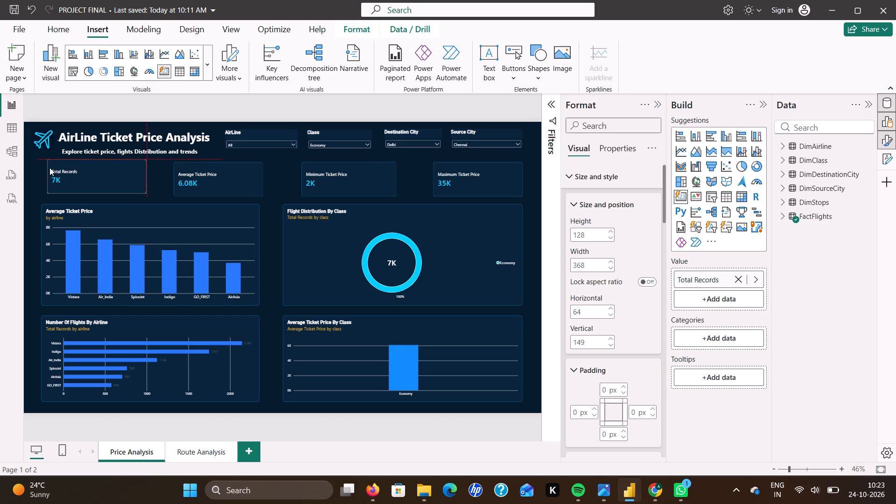
pyautogui.moveTo(49, 168); pyautogui.dragTo(49, 169)
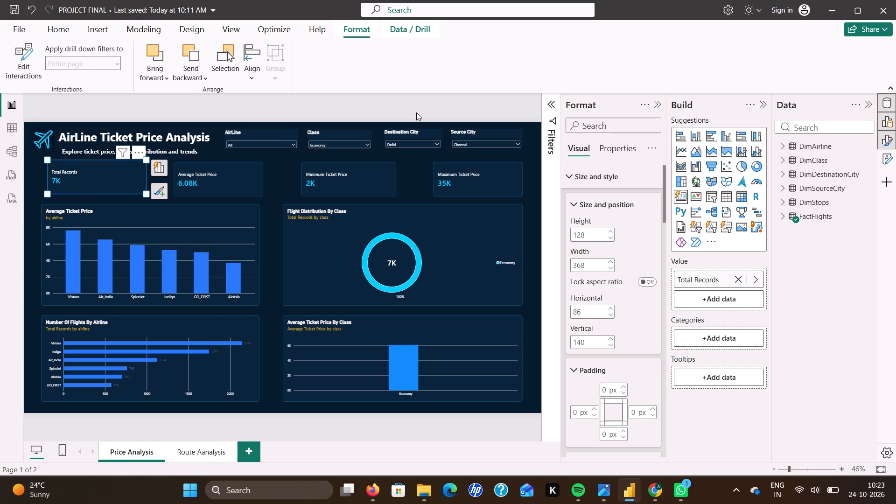
# Open the formatting options for the Total Records card's callout label and look through its settings.
pyautogui.rightClick(72, 170)
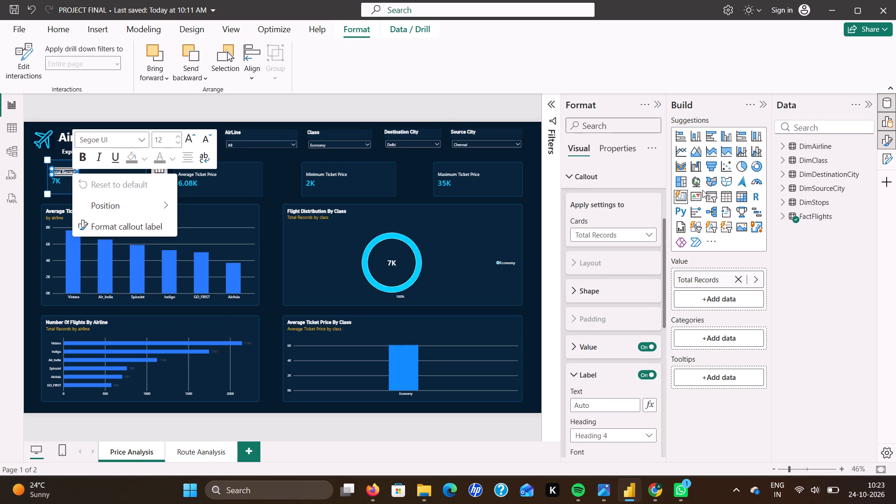
pyautogui.scroll(-4, 614, 335)
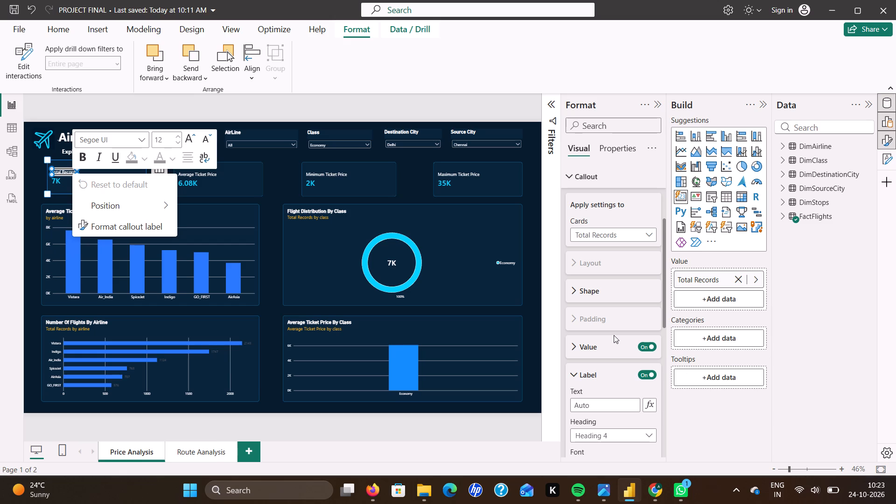
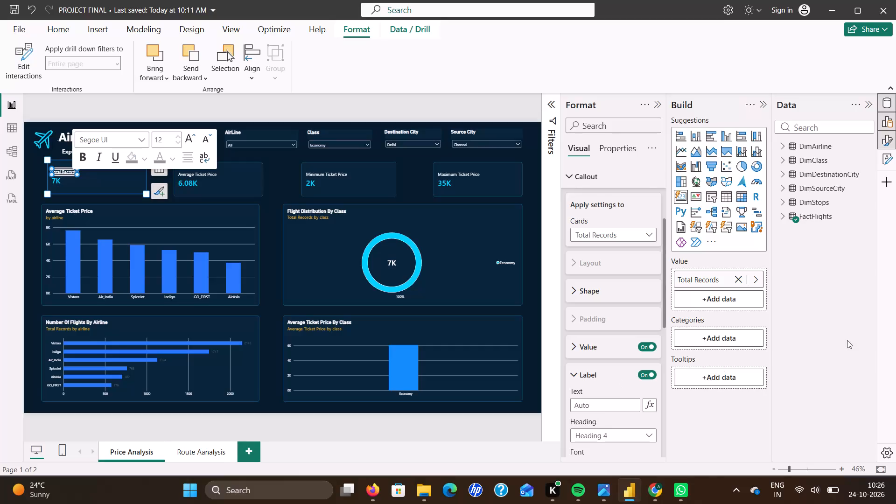
# Look through the Total Records card's callout value and label settings, including font, colour, position and background options.
pyautogui.scroll(-2, 602, 349)
pyautogui.click(571, 346)
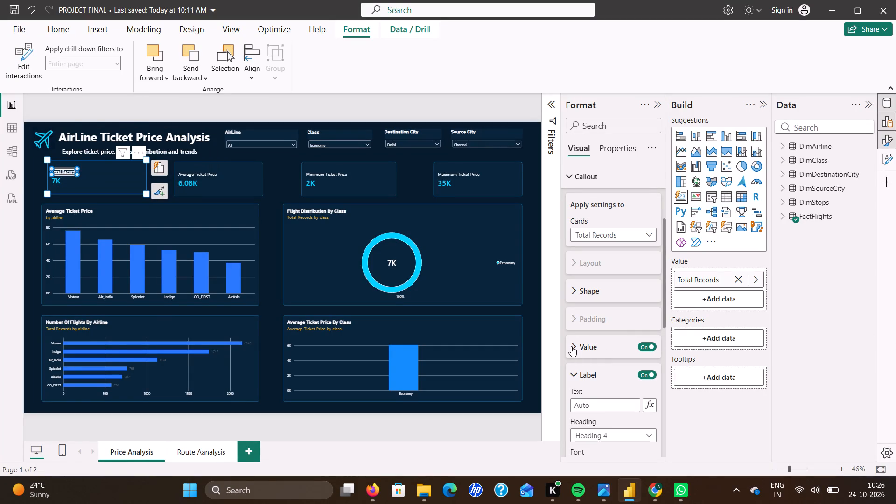
pyautogui.click(575, 349)
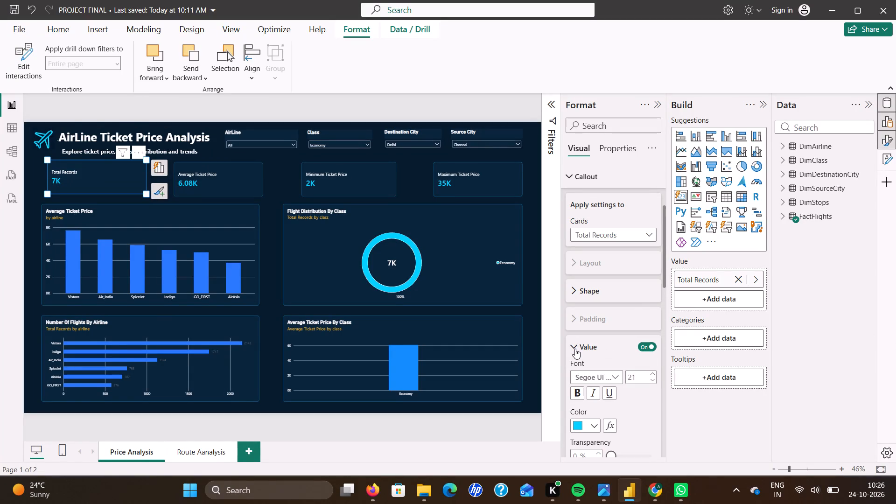
pyautogui.click(575, 349)
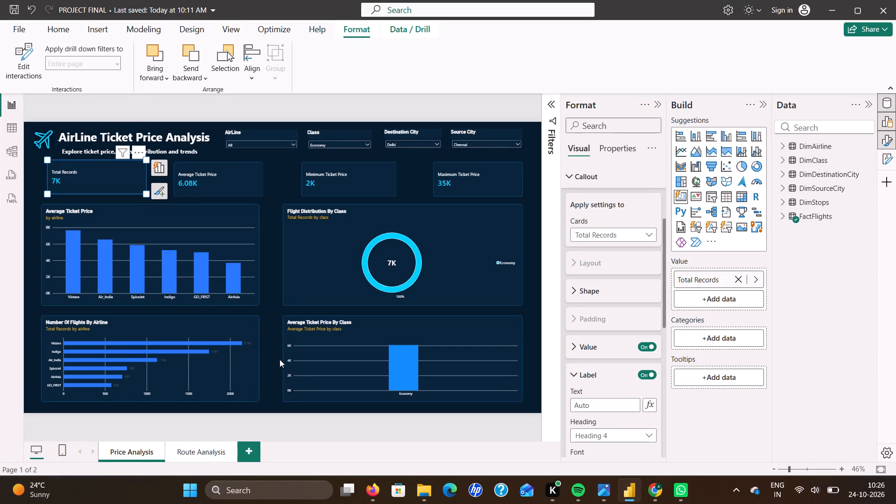
pyautogui.click(275, 356)
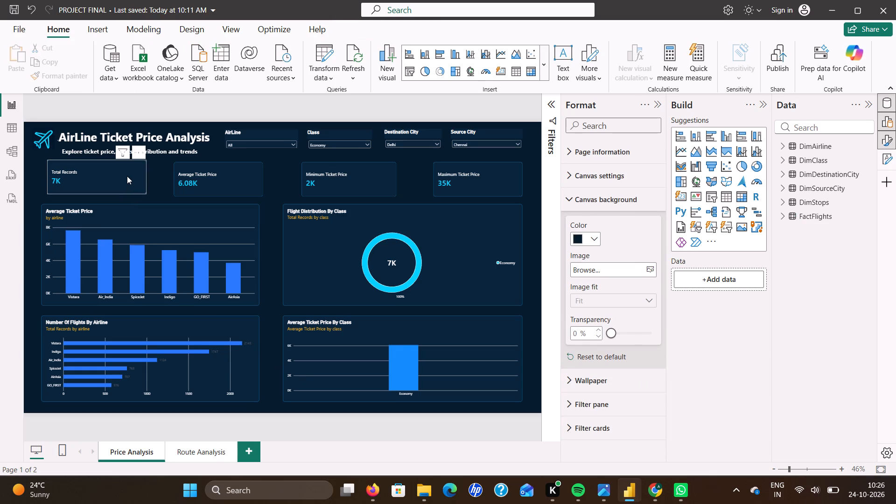
pyautogui.click(127, 176)
pyautogui.scroll(-4, 605, 326)
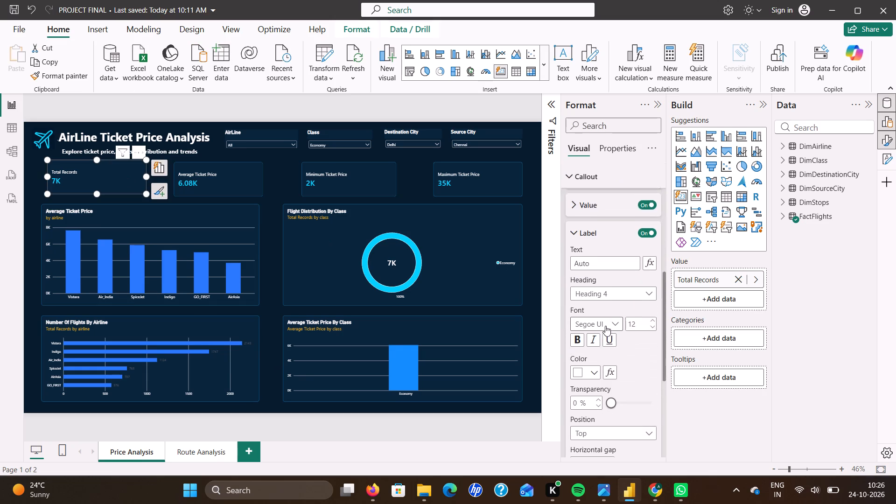
pyautogui.scroll(-2, 595, 297)
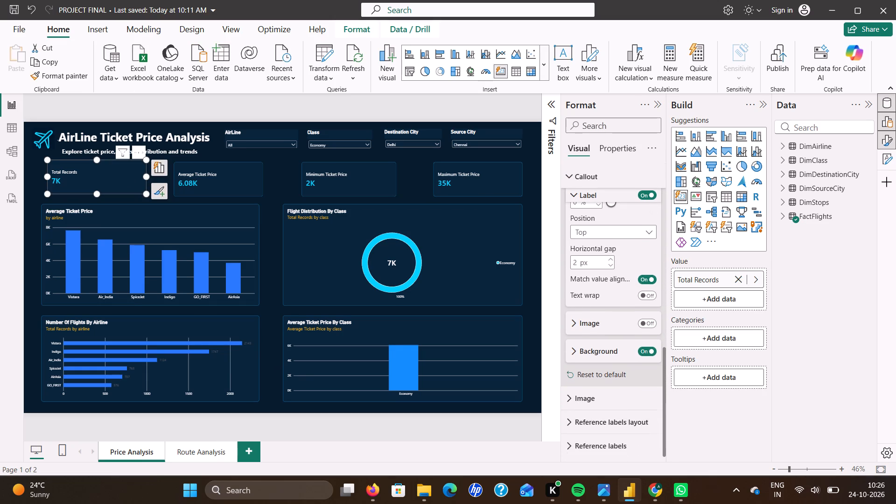
pyautogui.scroll(-2, 595, 297)
pyautogui.scroll(3, 595, 297)
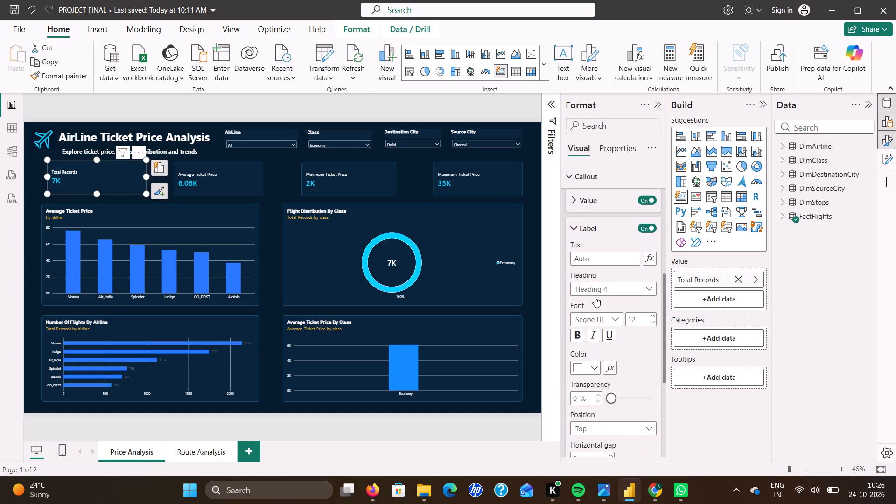
pyautogui.scroll(2, 595, 297)
# Centre the Total Records card's callout value horizontally.
pyautogui.click(573, 249)
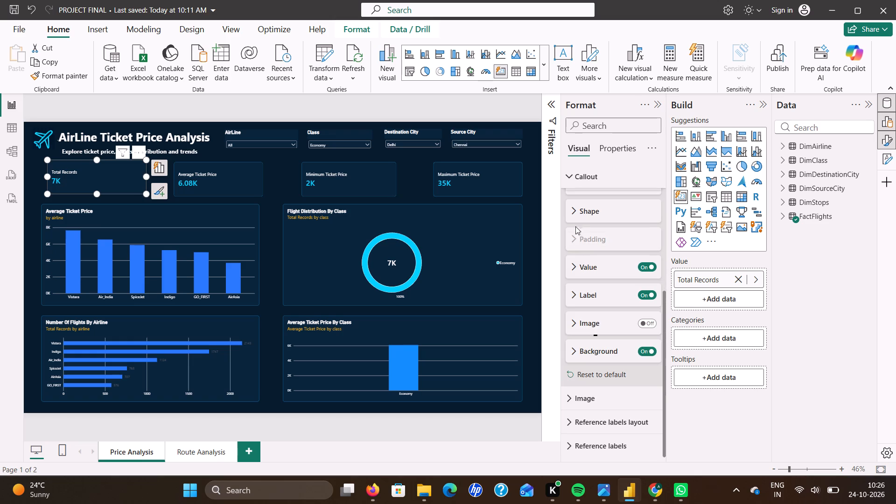
pyautogui.click(574, 270)
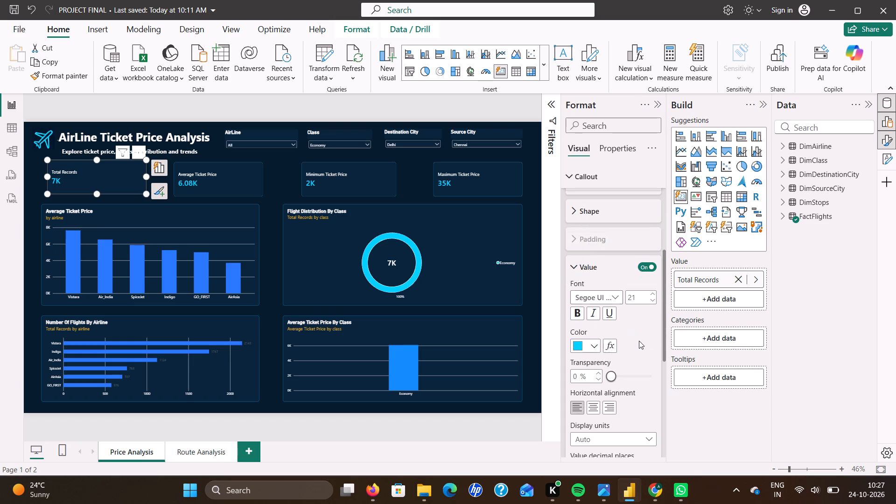
pyautogui.scroll(-1, 638, 342)
pyautogui.click(592, 334)
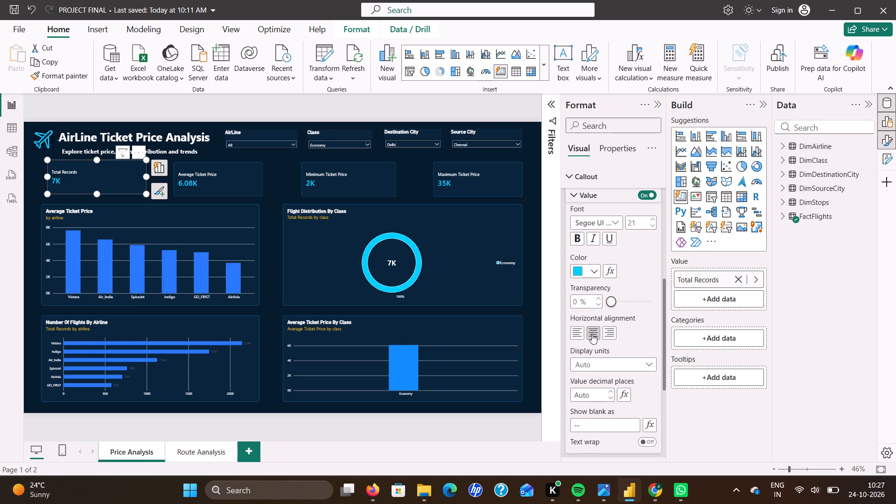
pyautogui.click(608, 332)
pyautogui.click(590, 335)
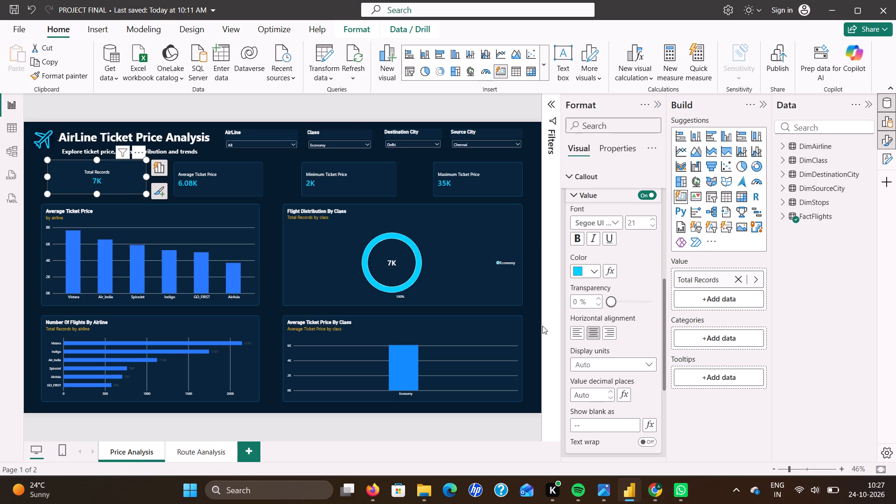
pyautogui.click(530, 284)
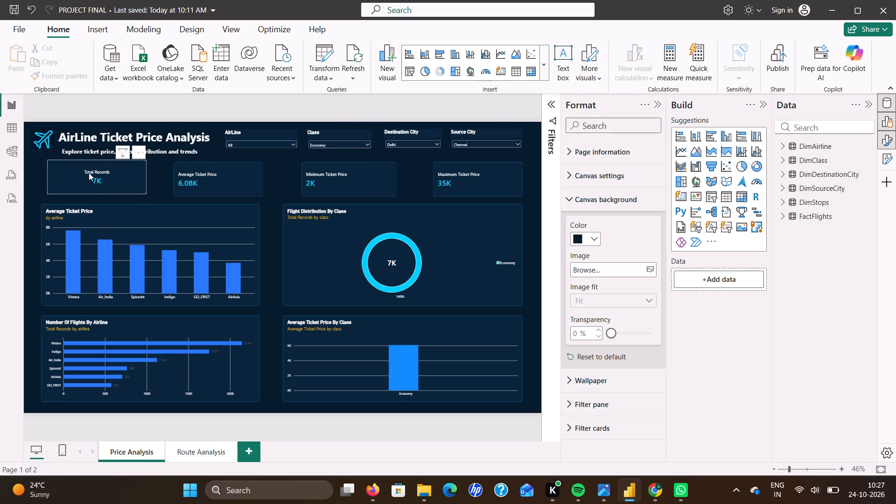
# Set the Total Records card's callout value font size to 23.
pyautogui.click(130, 184)
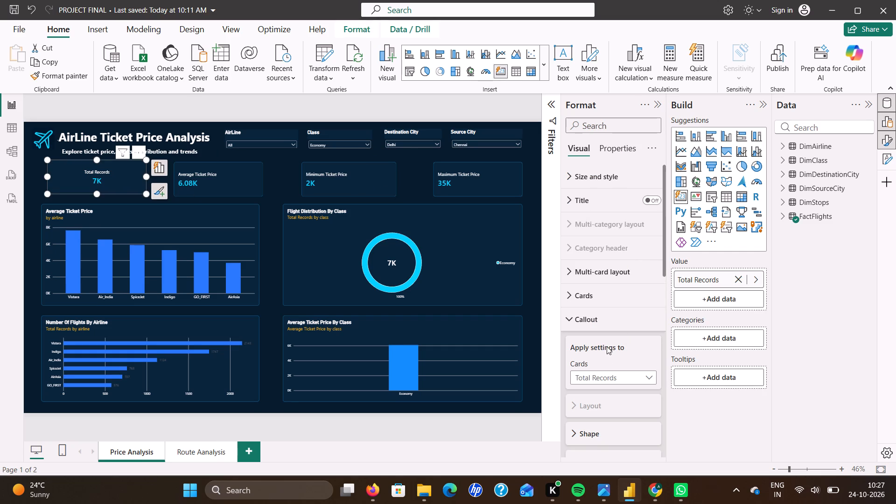
pyautogui.scroll(-2, 606, 340)
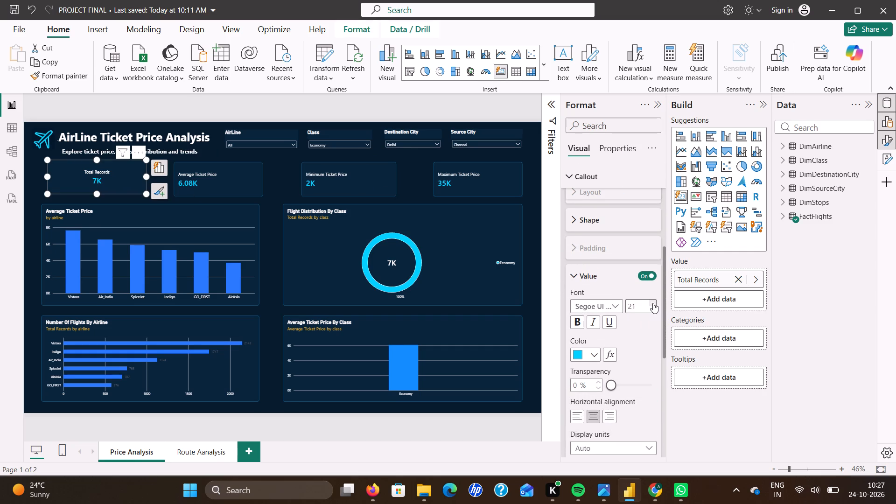
pyautogui.click(653, 303)
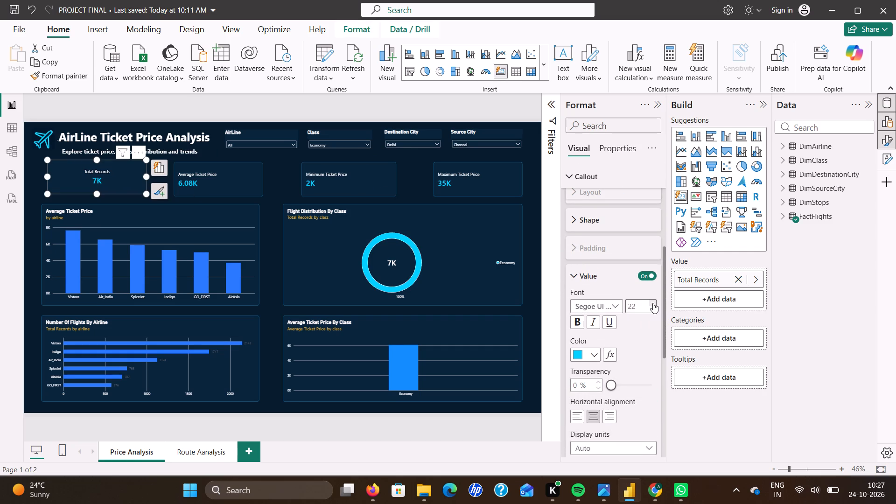
pyautogui.click(651, 302)
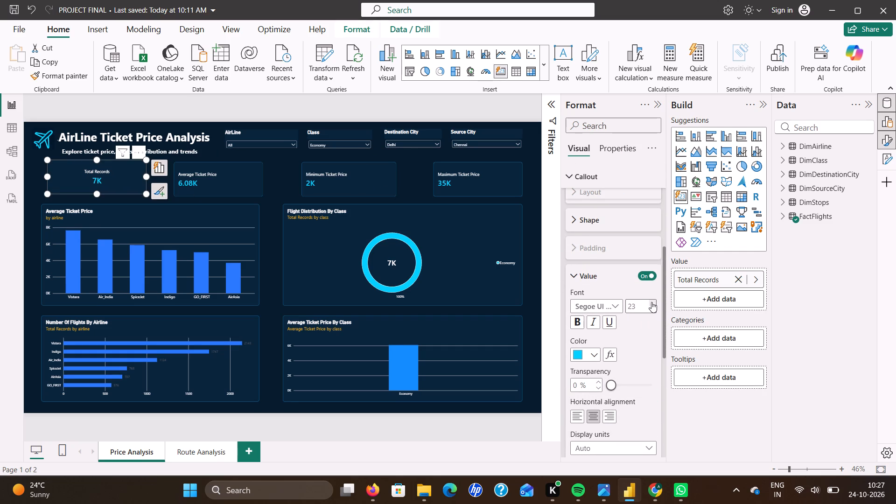
pyautogui.click(652, 302)
pyautogui.click(650, 303)
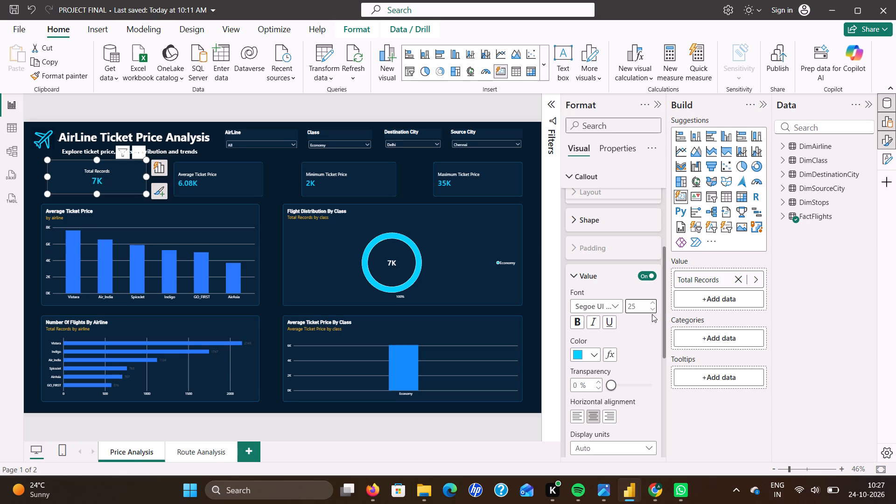
pyautogui.click(653, 308)
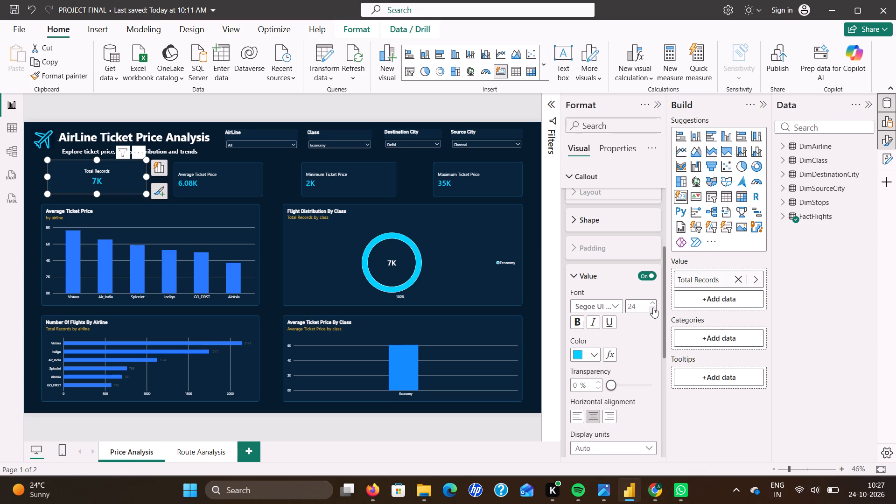
pyautogui.click(653, 311)
# Set the Total Records card's callout label font size to 20.
pyautogui.doubleClick(85, 172)
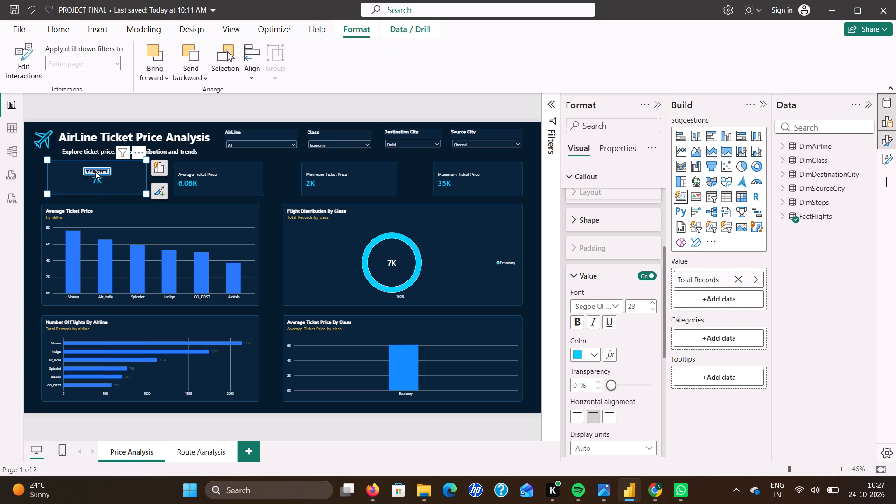
pyautogui.click(92, 172)
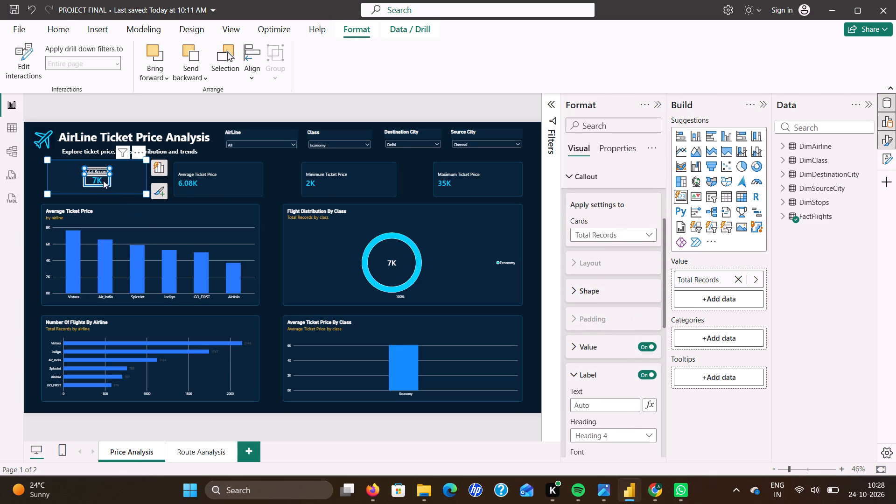
pyautogui.rightClick(104, 168)
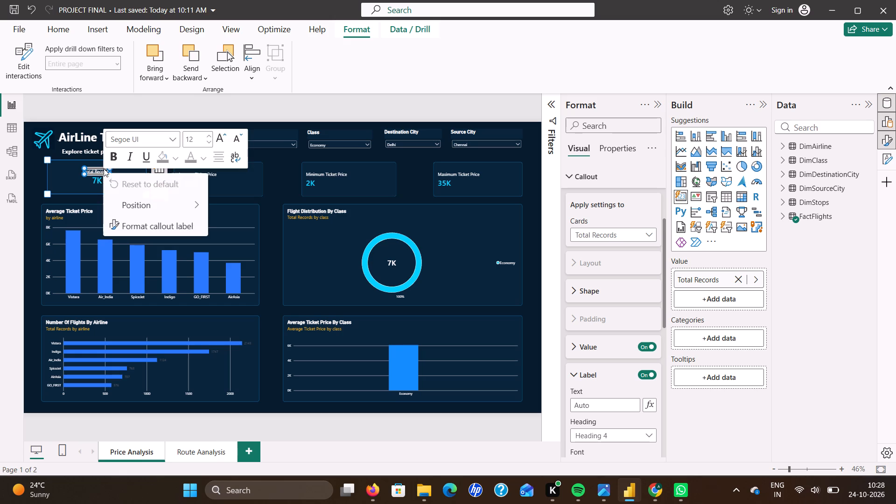
pyautogui.click(210, 136)
pyautogui.click(210, 136)
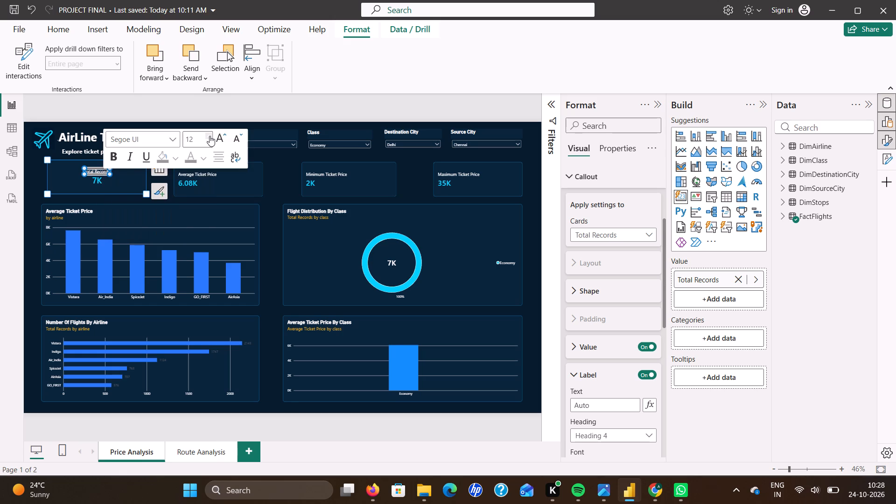
pyautogui.tripleClick(210, 136)
pyautogui.doubleClick(210, 136)
pyautogui.doubleClick(210, 136)
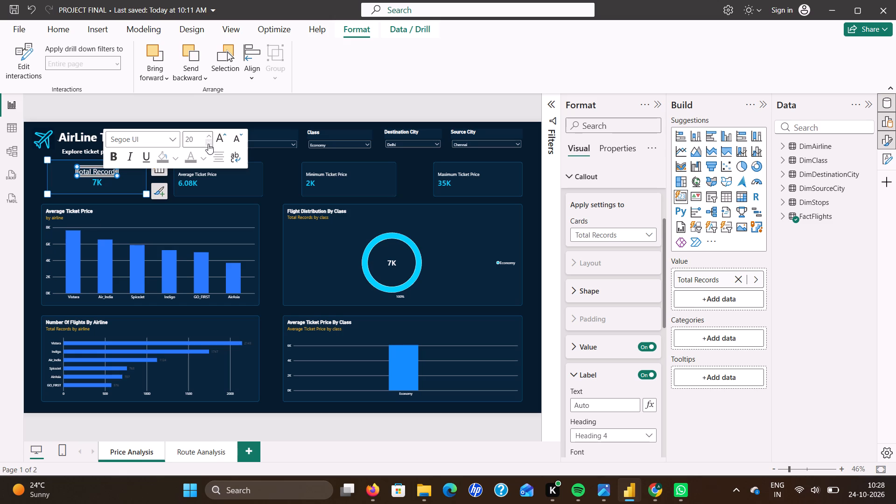
pyautogui.click(275, 178)
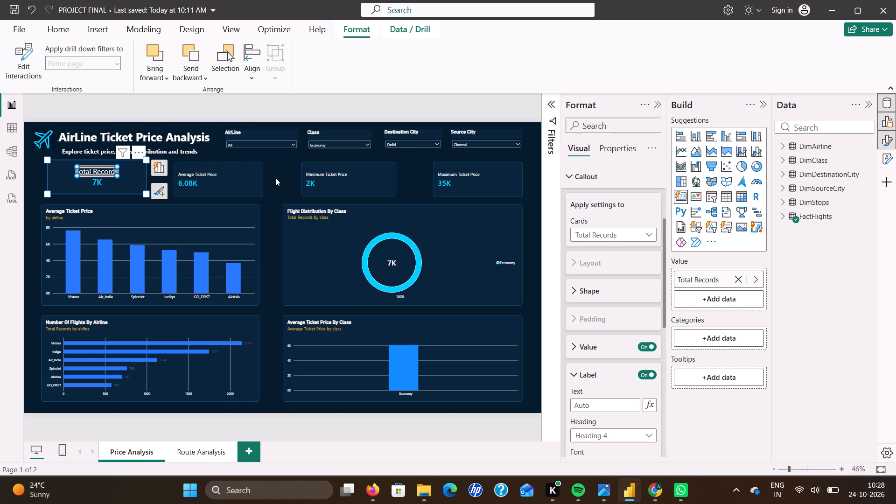
pyautogui.click(131, 197)
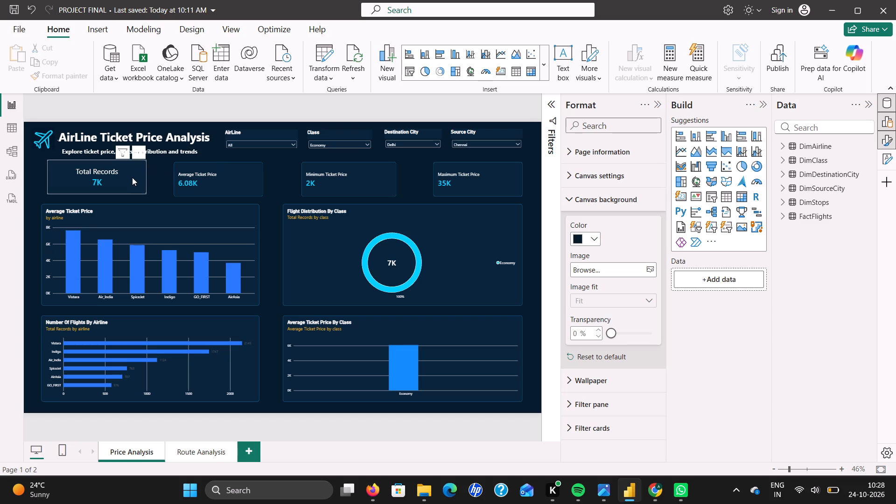
# Copy the Total Records card's formatting onto the Average Ticket Price card with the Format painter.
pyautogui.click(120, 180)
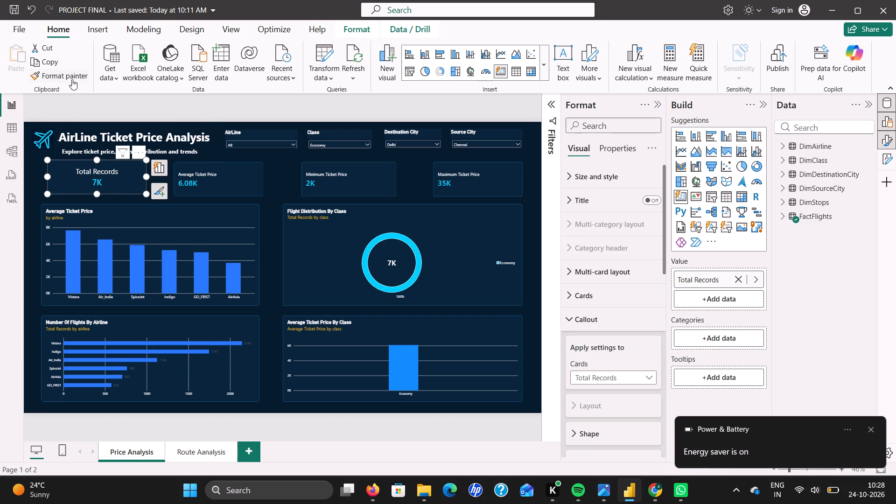
pyautogui.click(72, 75)
pyautogui.click(221, 179)
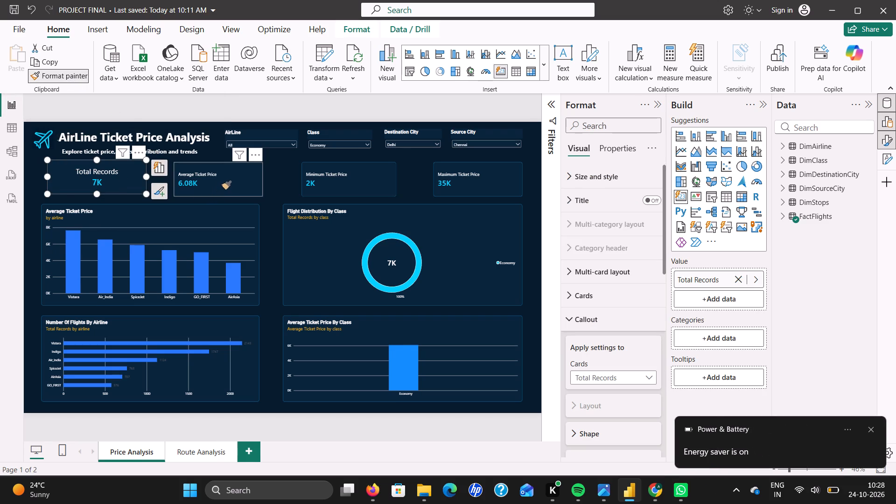
pyautogui.click(221, 179)
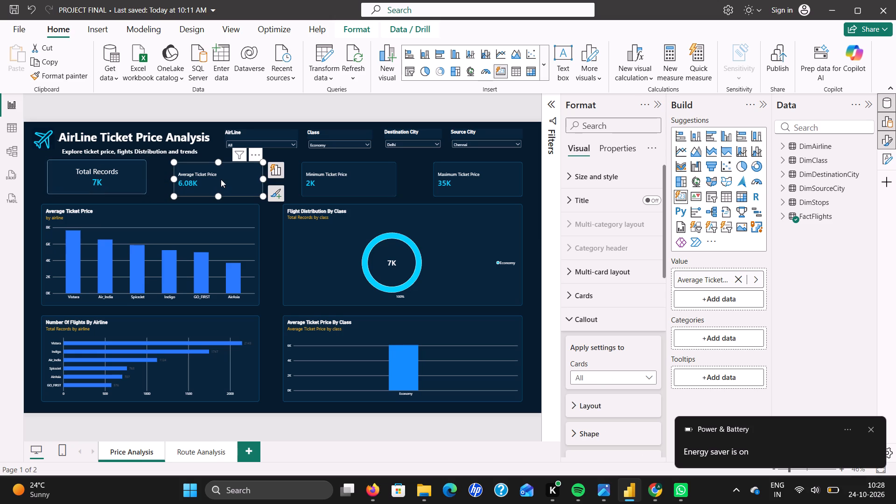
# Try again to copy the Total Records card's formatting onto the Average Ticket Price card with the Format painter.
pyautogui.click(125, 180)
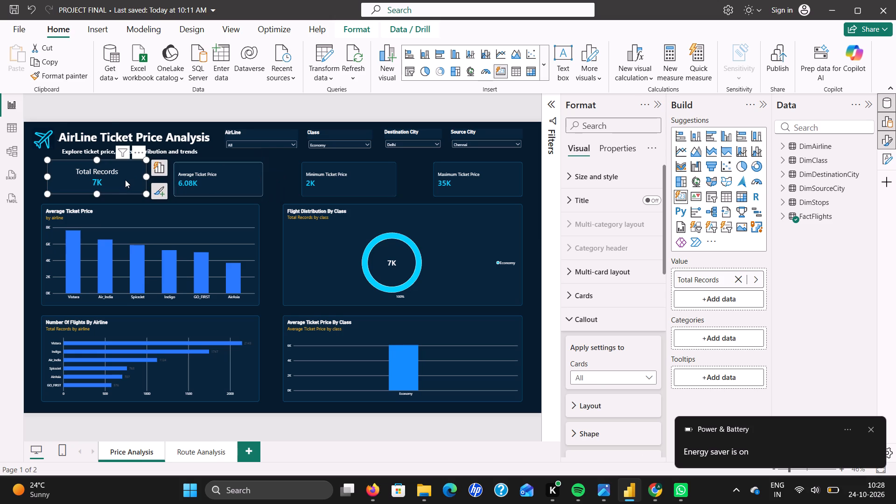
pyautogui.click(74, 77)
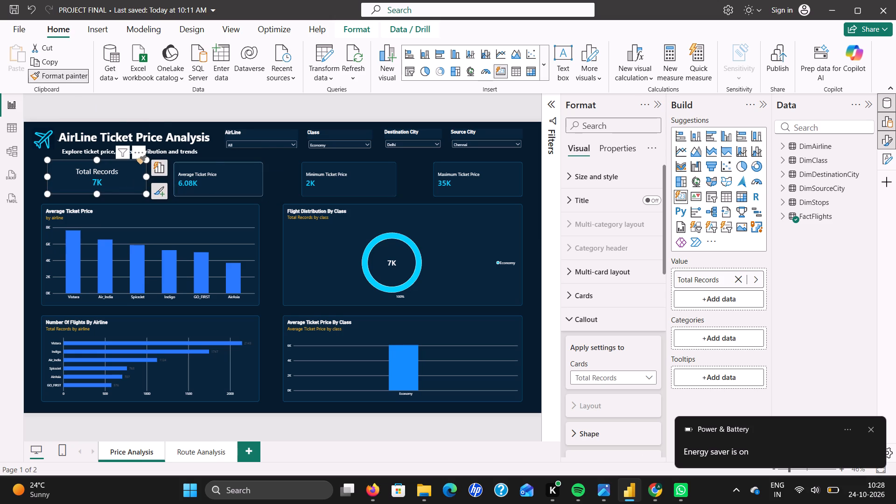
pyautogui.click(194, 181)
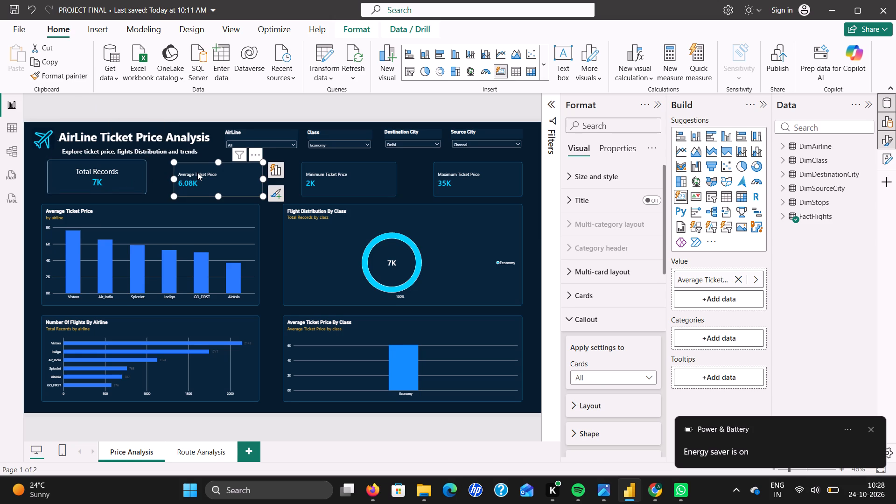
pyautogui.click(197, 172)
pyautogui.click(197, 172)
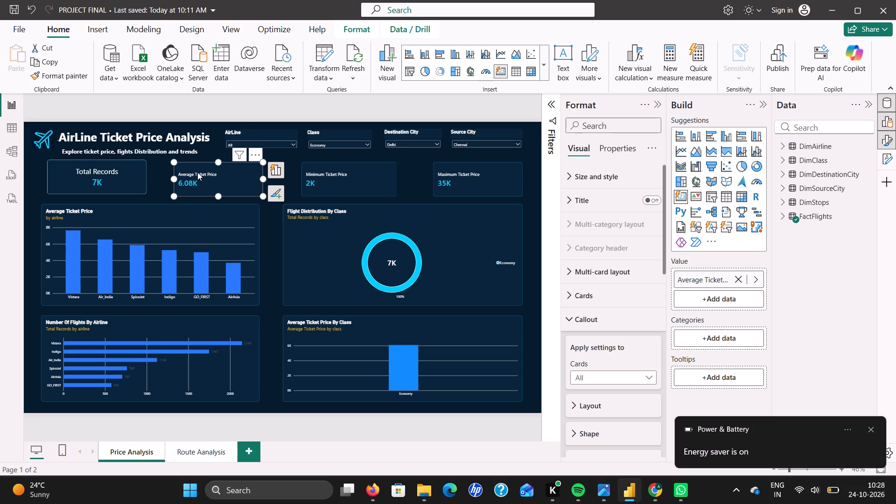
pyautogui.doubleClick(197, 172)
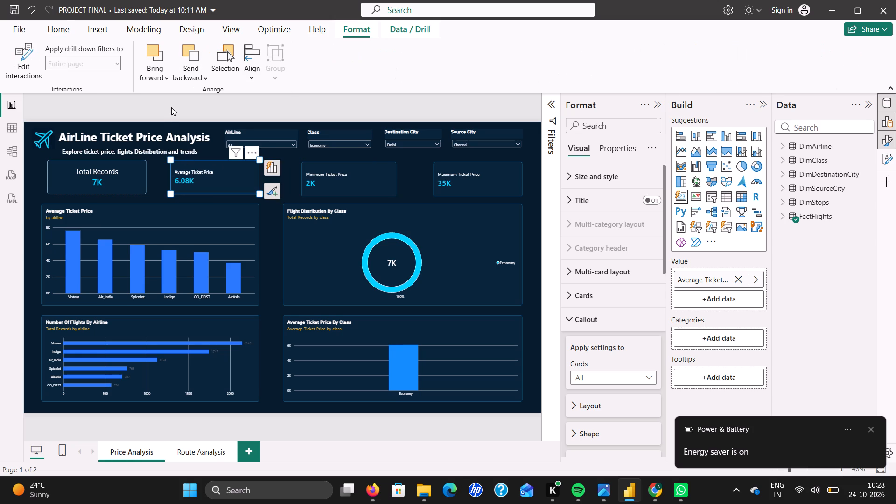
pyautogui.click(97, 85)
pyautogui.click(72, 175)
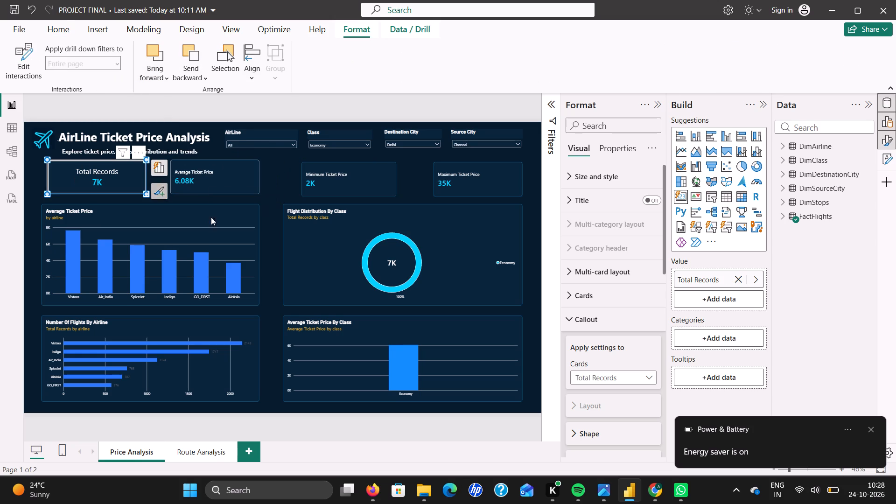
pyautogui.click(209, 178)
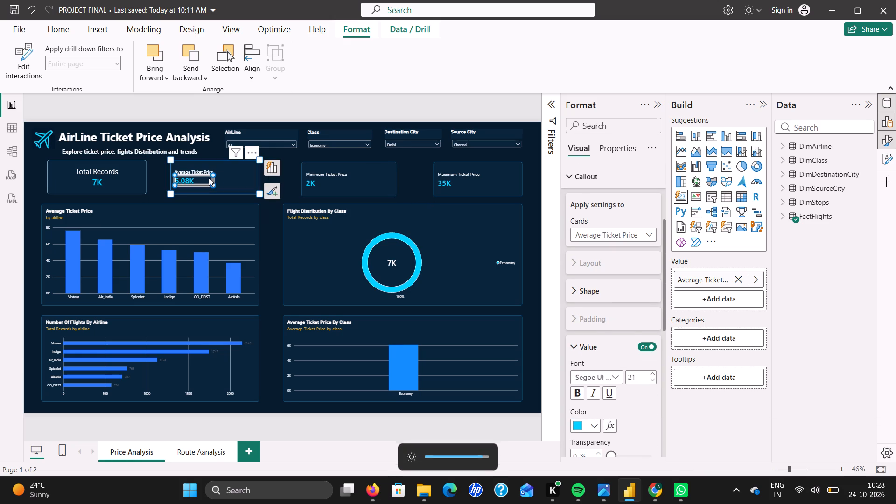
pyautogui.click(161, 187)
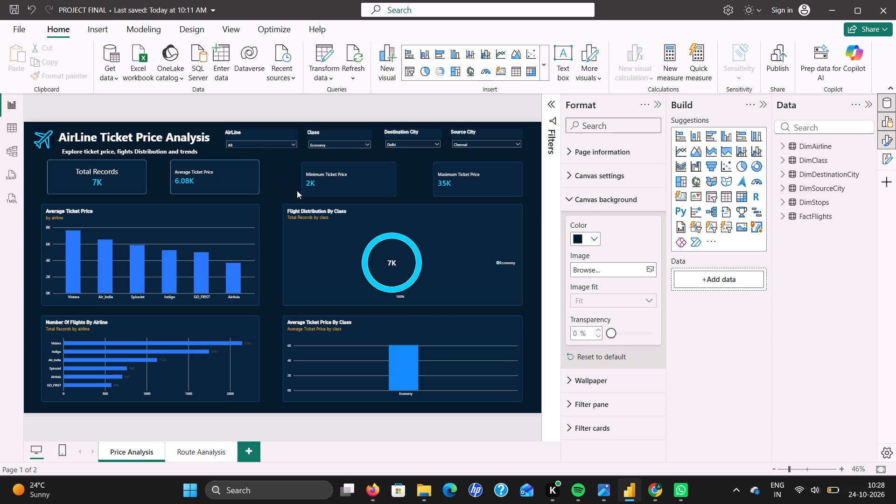
# Nudge the Average Ticket Price and Total Records cards slightly down and right so they sit level in the KPI row.
pyautogui.click(247, 181)
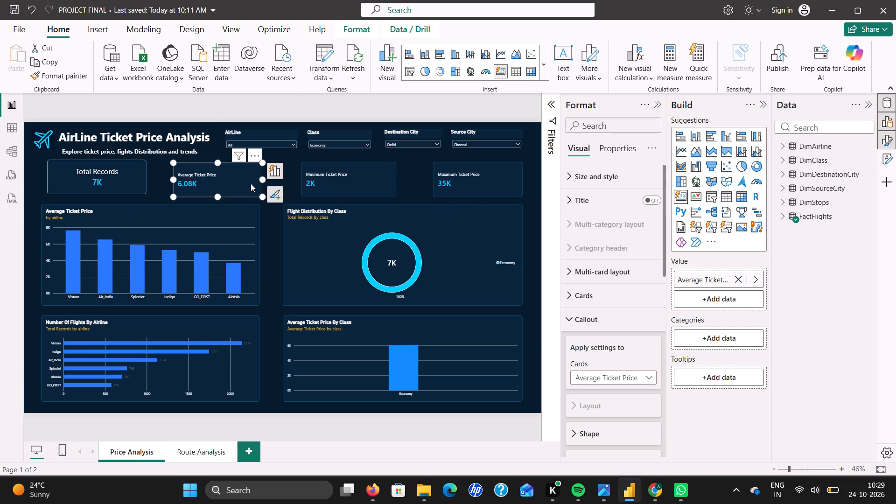
pyautogui.click(136, 172)
pyautogui.moveTo(136, 172); pyautogui.dragTo(140, 176)
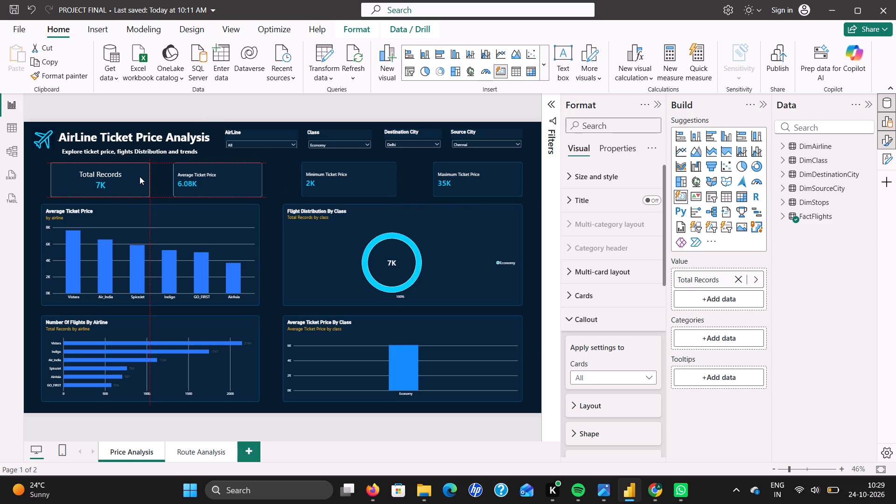
pyautogui.moveTo(140, 176); pyautogui.dragTo(140, 175)
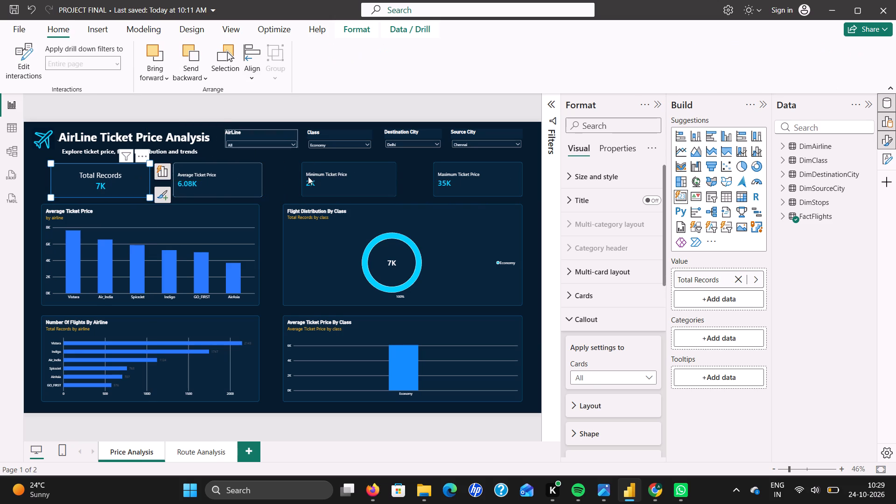
# Widen the Average Ticket Price card slightly and shift it right, away from the Total Records card.
pyautogui.click(245, 190)
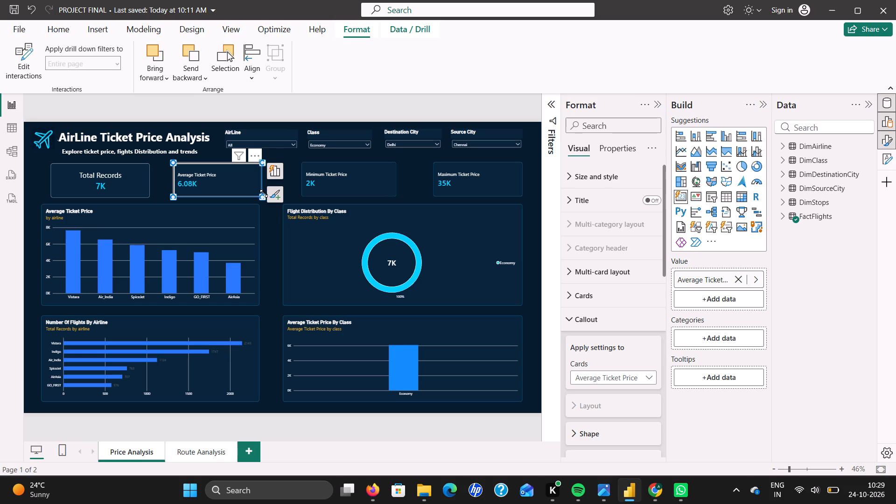
pyautogui.moveTo(261, 196); pyautogui.dragTo(266, 197)
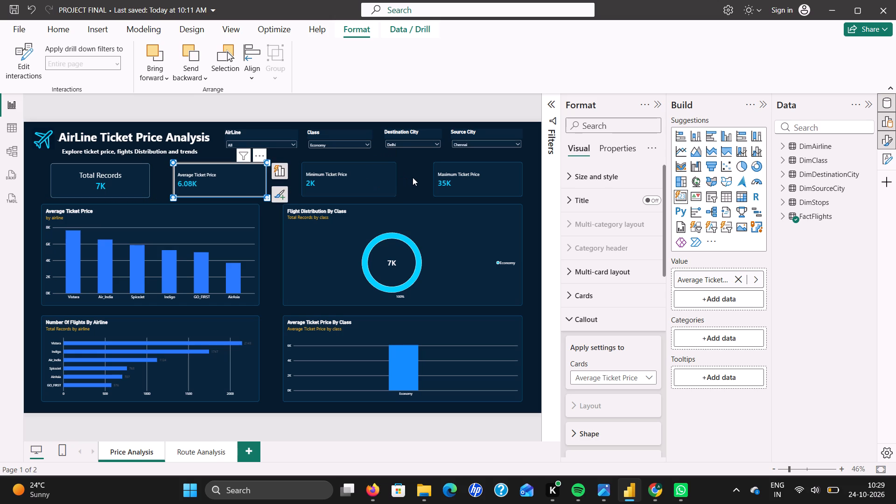
pyautogui.click(413, 177)
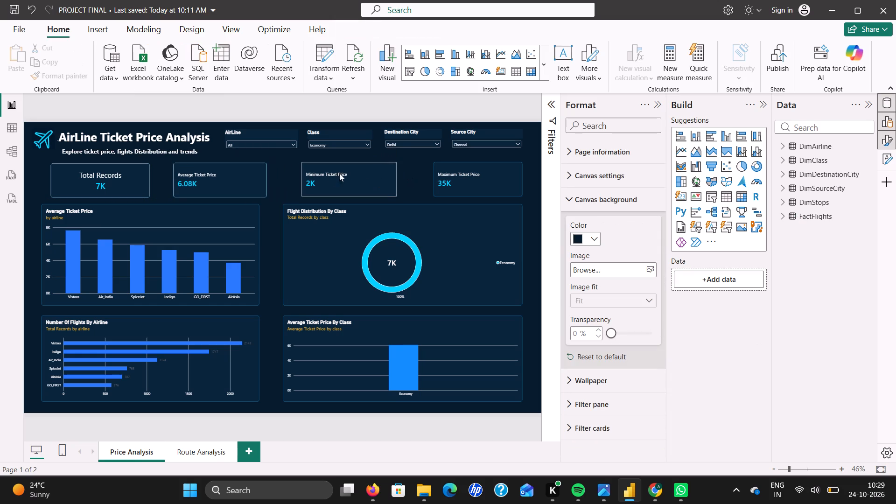
pyautogui.click(254, 182)
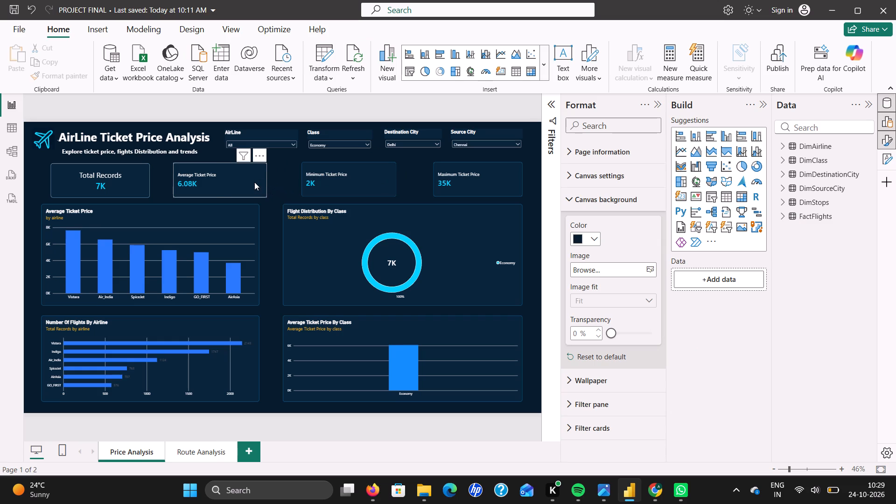
pyautogui.moveTo(254, 182); pyautogui.dragTo(264, 182)
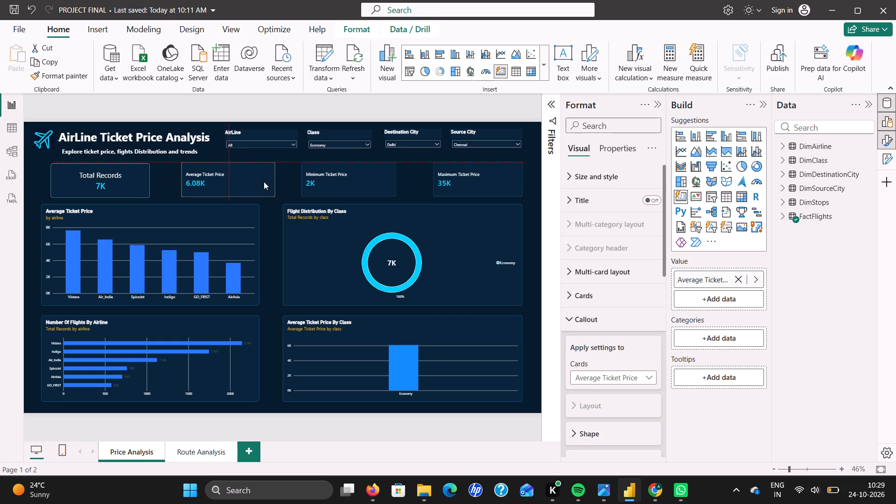
pyautogui.moveTo(264, 182); pyautogui.dragTo(264, 182)
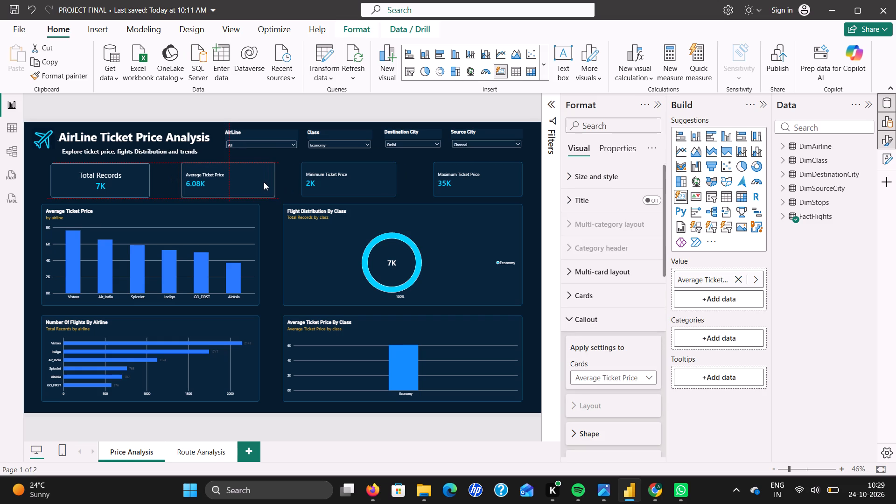
pyautogui.moveTo(264, 182); pyautogui.dragTo(264, 182)
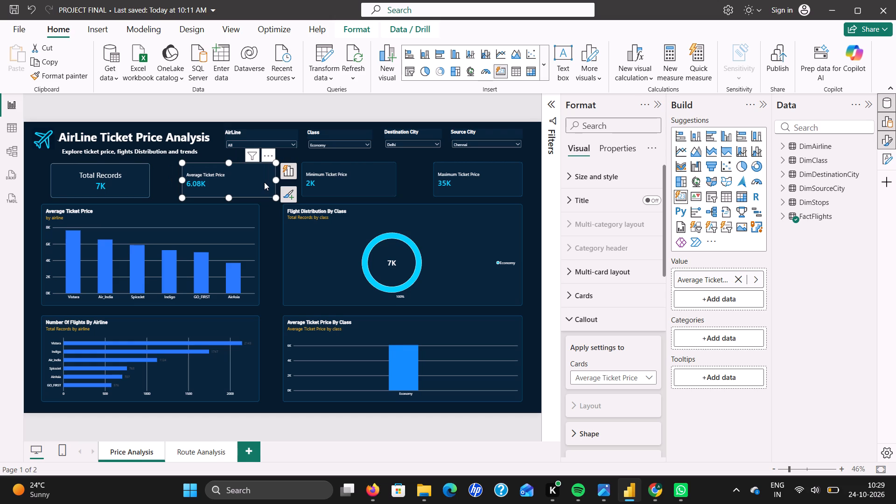
# Shift the Minimum Ticket Price card slightly right, keeping it level with the Maximum Ticket Price card.
pyautogui.click(367, 177)
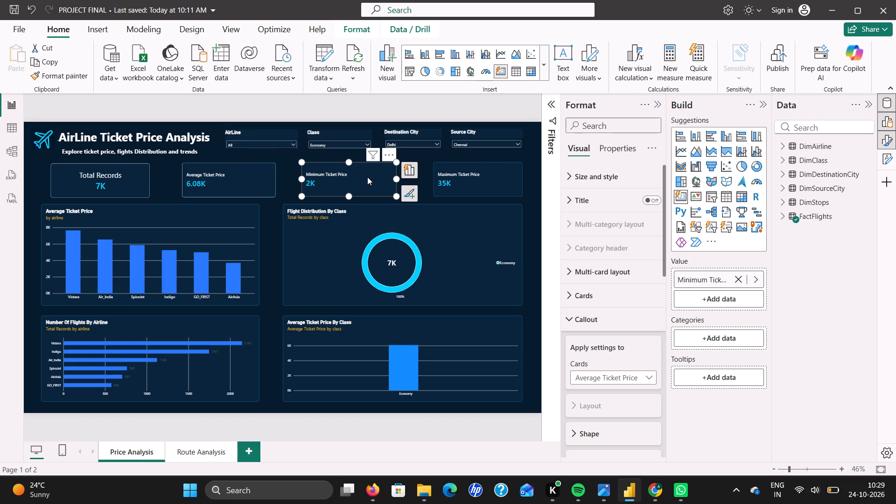
pyautogui.moveTo(376, 177); pyautogui.dragTo(381, 178)
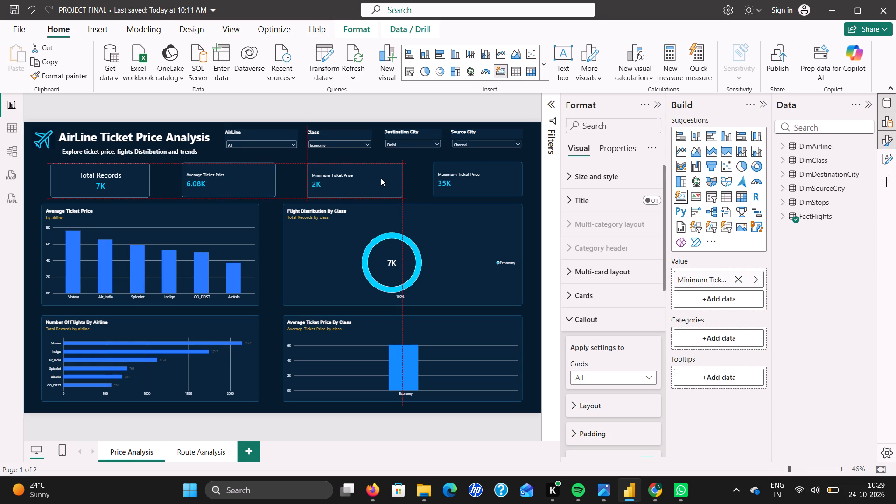
pyautogui.moveTo(381, 178); pyautogui.dragTo(384, 177)
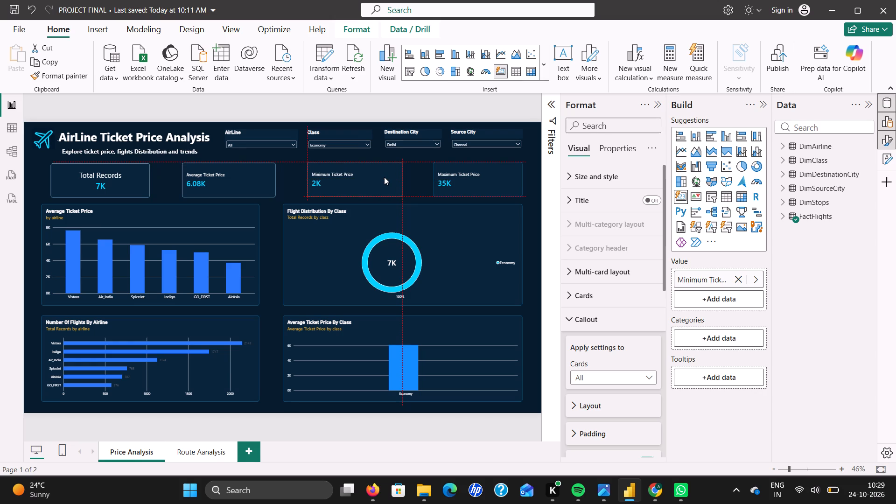
pyautogui.moveTo(384, 177); pyautogui.dragTo(385, 177)
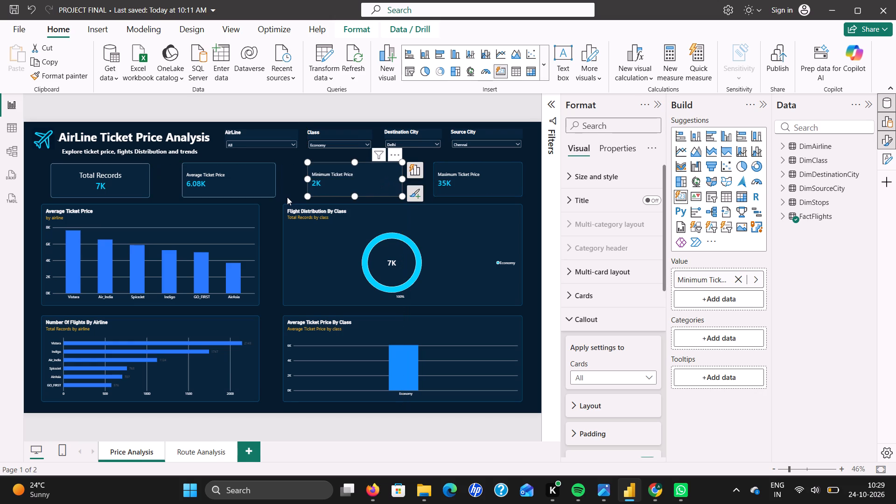
pyautogui.click(287, 196)
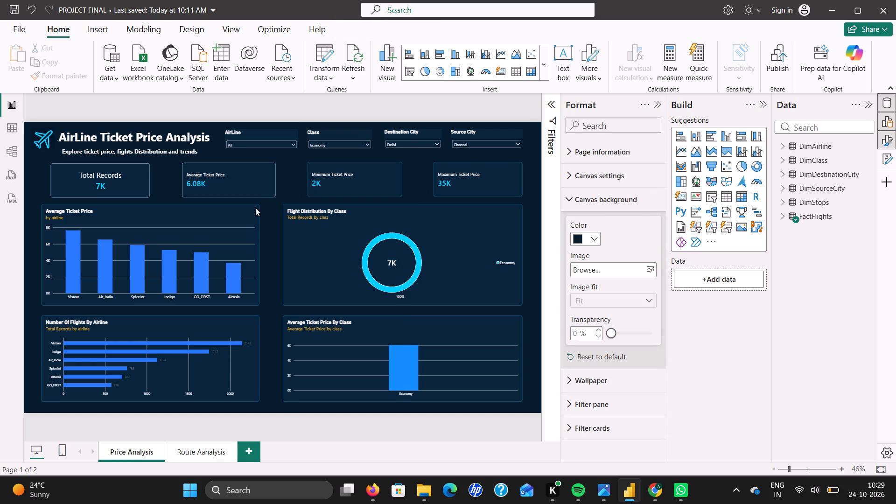
# Nudge the Average Ticket Price by airline column chart slightly right.
pyautogui.moveTo(245, 214); pyautogui.dragTo(250, 216)
pyautogui.click(250, 216)
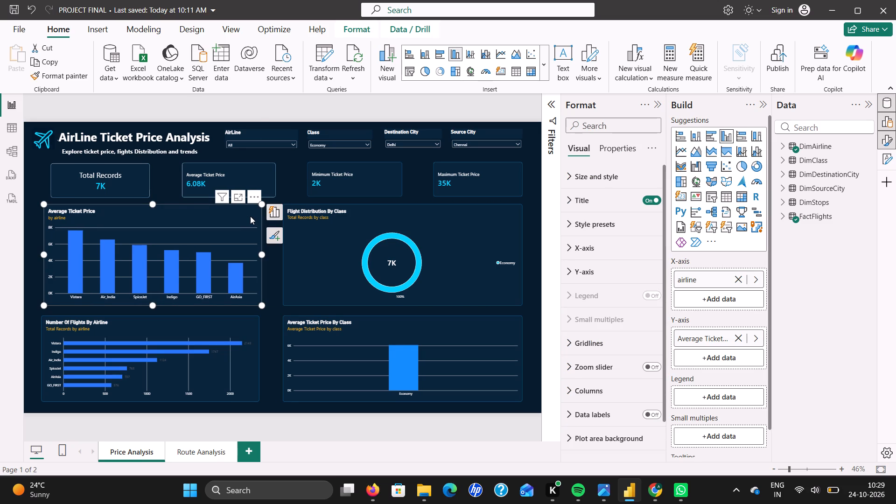
# Shift the Total Records card slightly left, keeping it level with the other KPI cards.
pyautogui.moveTo(140, 179); pyautogui.dragTo(136, 179)
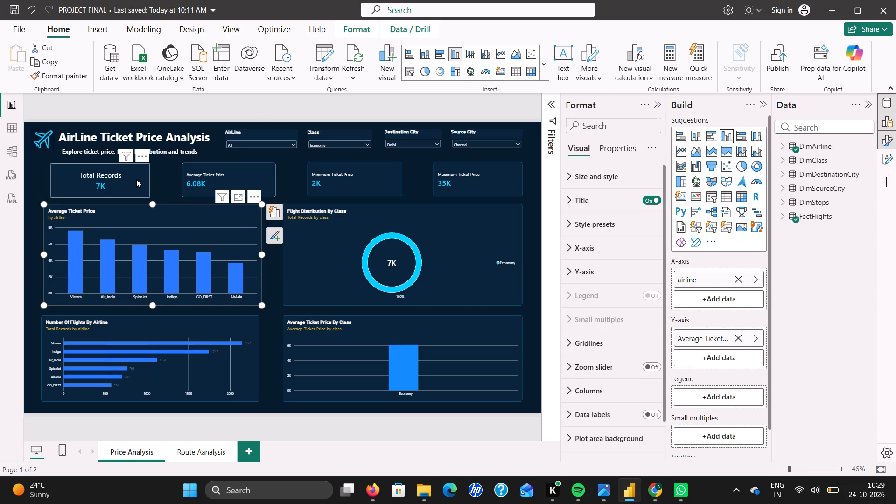
pyautogui.moveTo(136, 179); pyautogui.dragTo(135, 179)
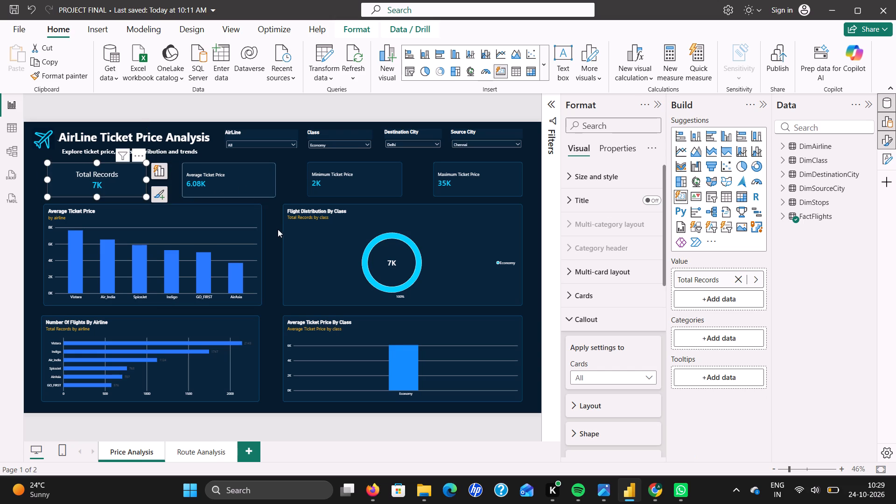
# Nudge the Flight Distribution By Class and Average Ticket Price By Class charts slightly left so their edges line up.
pyautogui.doubleClick(304, 231)
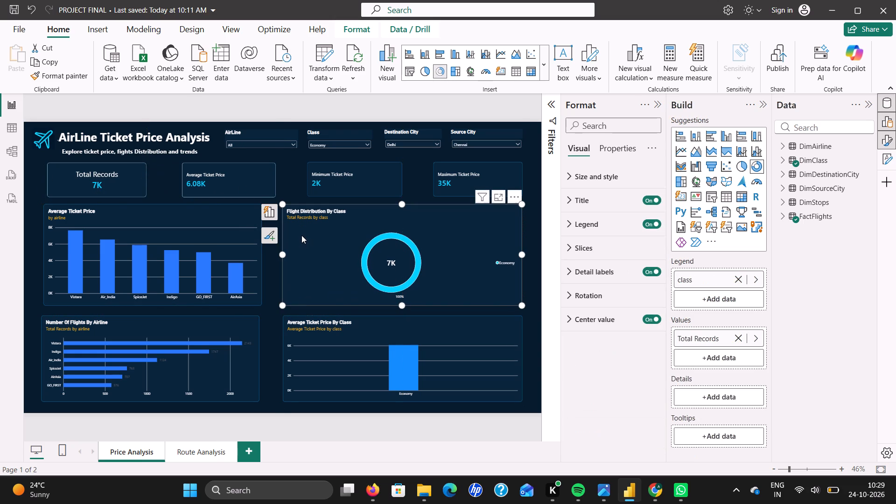
pyautogui.click(319, 346)
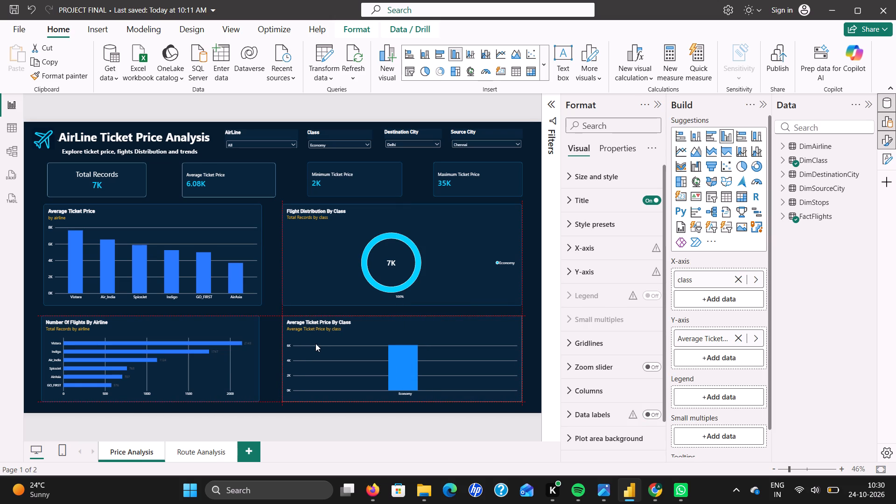
pyautogui.click(271, 364)
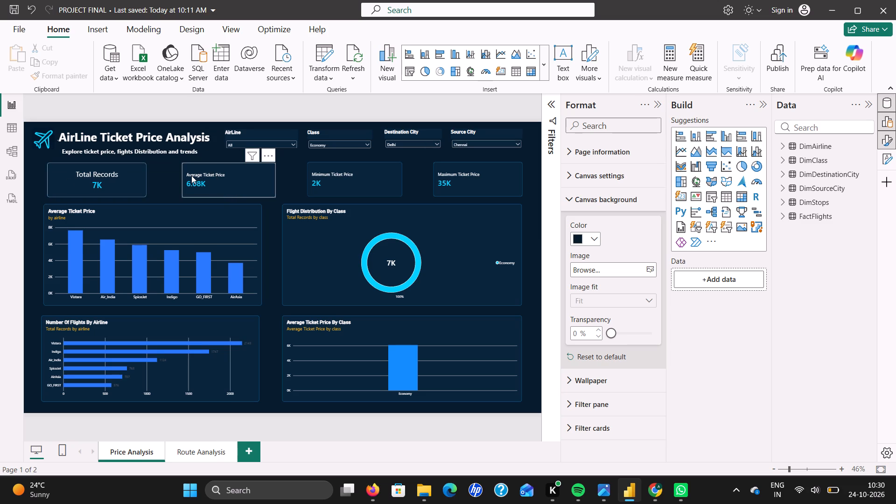
# Centre the Average Ticket Price card's callout value horizontally.
pyautogui.click(237, 181)
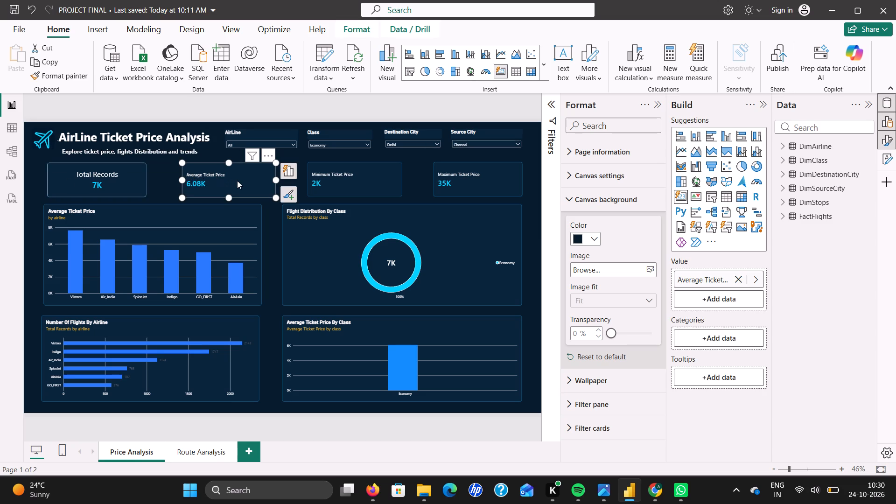
pyautogui.scroll(-2, 609, 322)
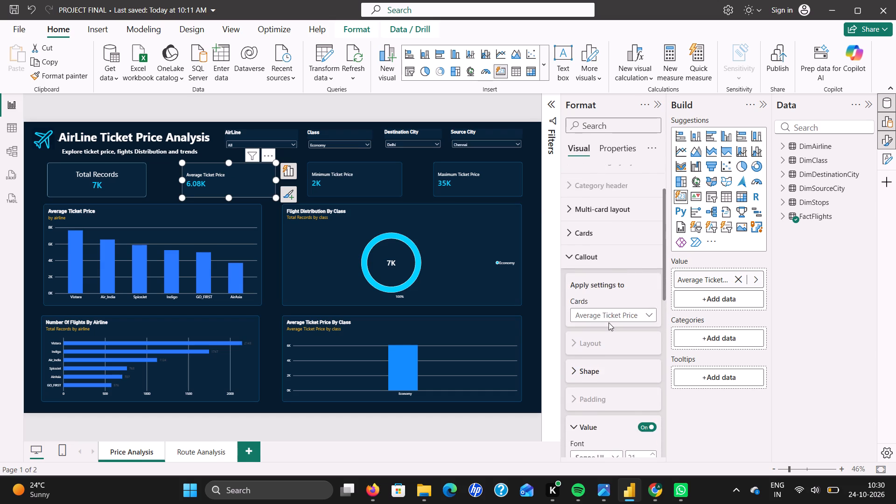
pyautogui.scroll(-3, 609, 322)
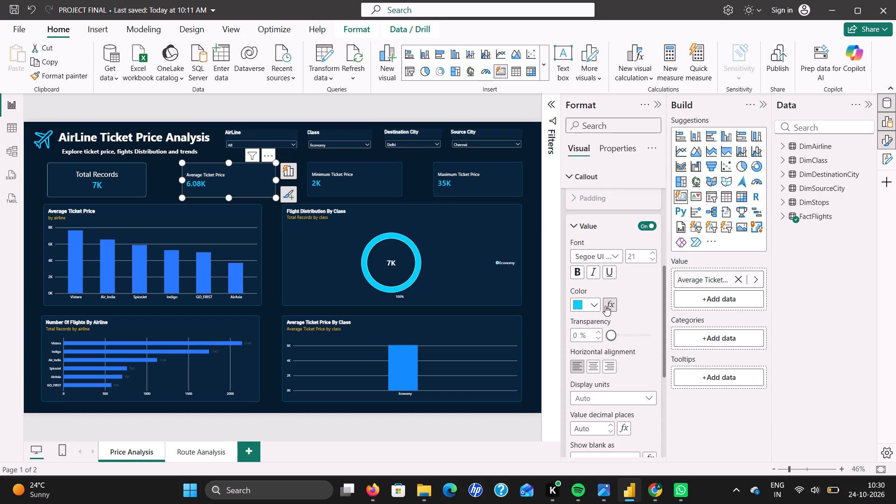
pyautogui.click(591, 369)
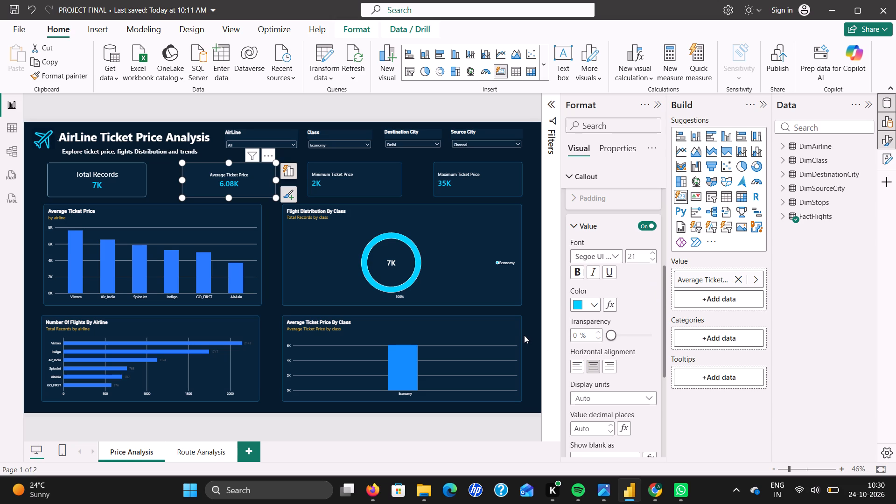
pyautogui.click(218, 176)
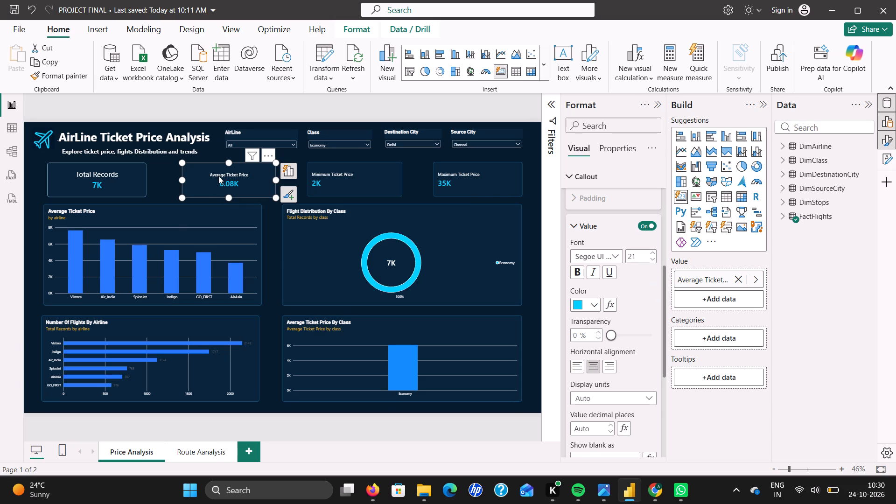
# Set the label font size of the Average Ticket Price card to 20.
pyautogui.click(222, 173)
pyautogui.doubleClick(222, 173)
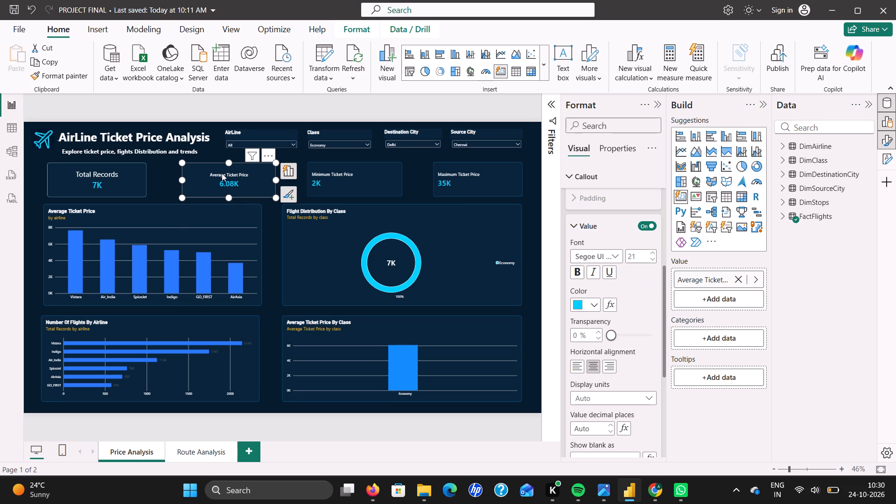
pyautogui.click(215, 175)
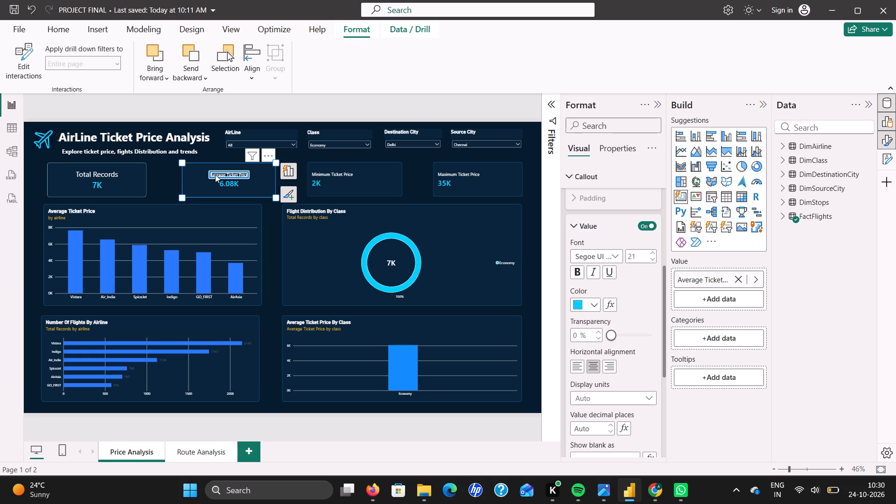
pyautogui.doubleClick(215, 175)
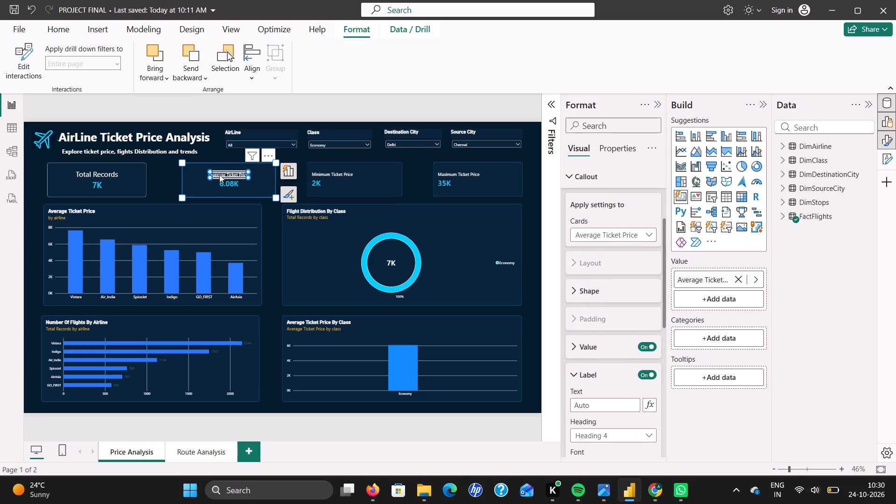
pyautogui.doubleClick(220, 175)
pyautogui.rightClick(220, 175)
pyautogui.click(325, 139)
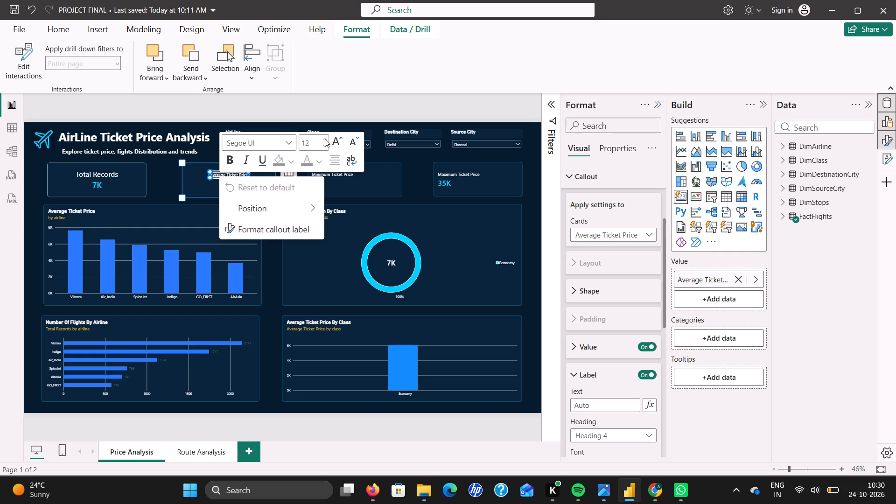
pyautogui.click(325, 139)
pyautogui.click(325, 139)
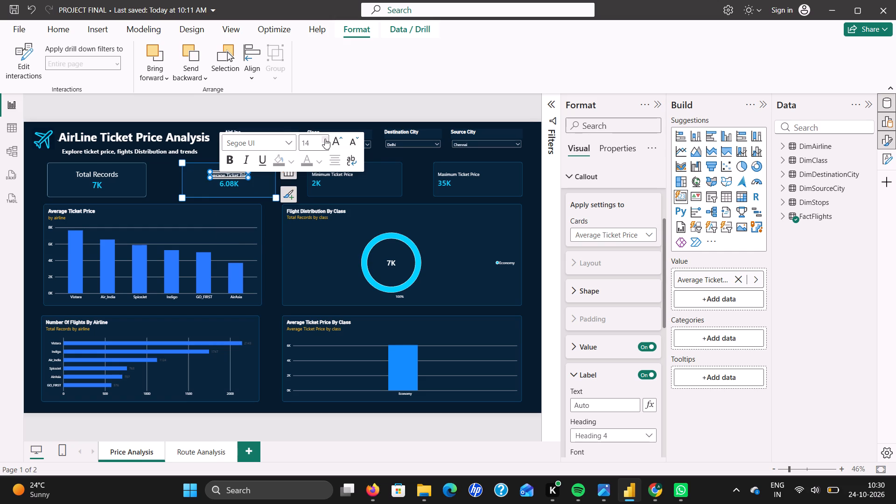
pyautogui.click(325, 139)
pyautogui.click(325, 139)
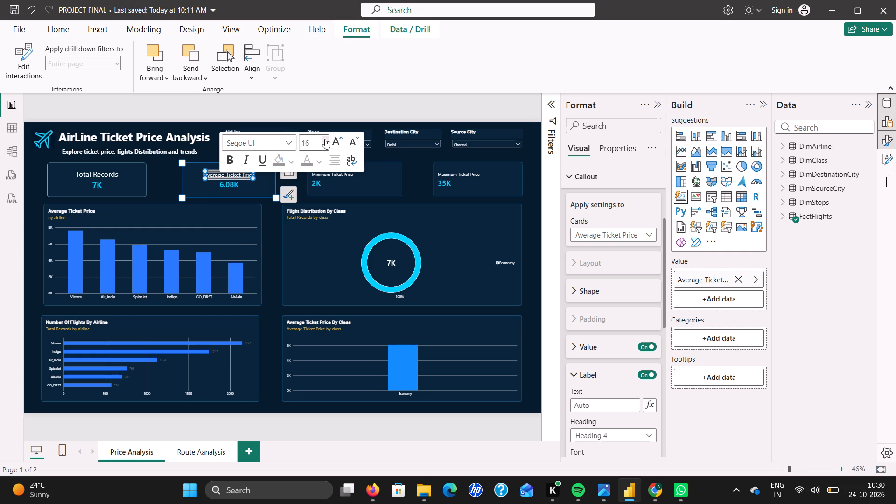
pyautogui.click(325, 139)
pyautogui.click(325, 139)
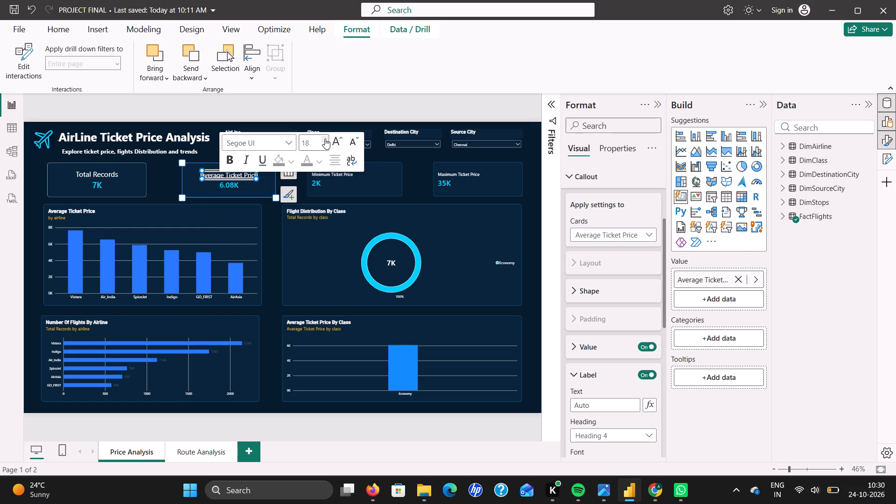
pyautogui.click(325, 139)
pyautogui.click(325, 139)
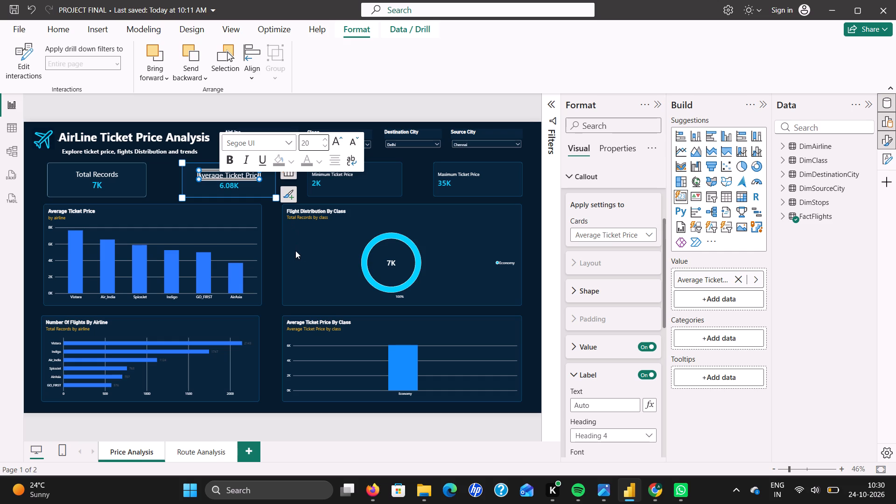
pyautogui.click(277, 249)
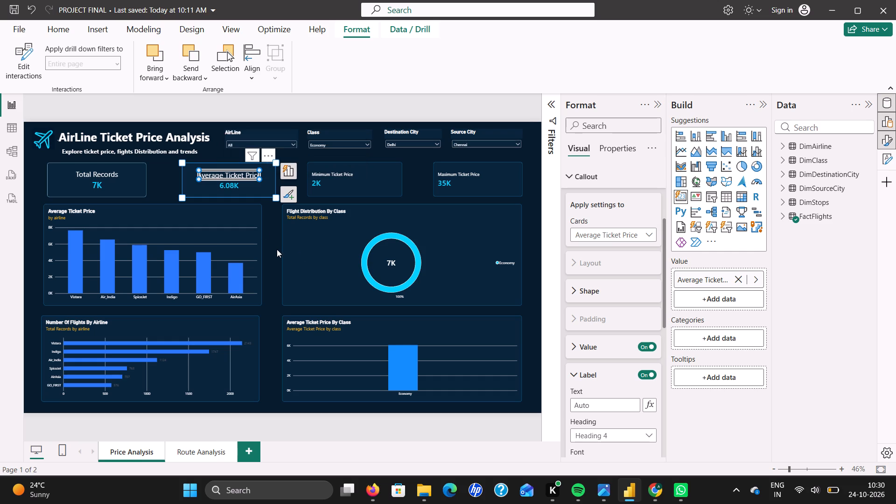
pyautogui.click(163, 182)
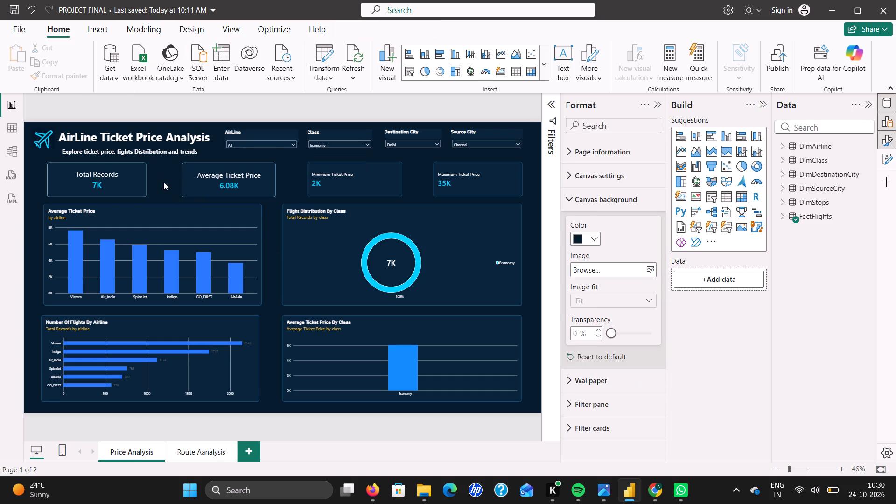
# Centre the Minimum Ticket Price card's callout value horizontally.
pyautogui.click(99, 183)
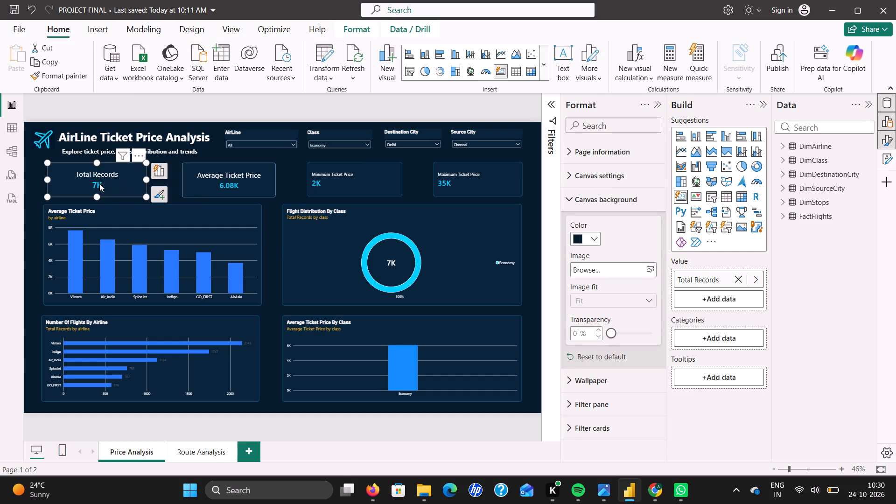
pyautogui.scroll(-1, 566, 336)
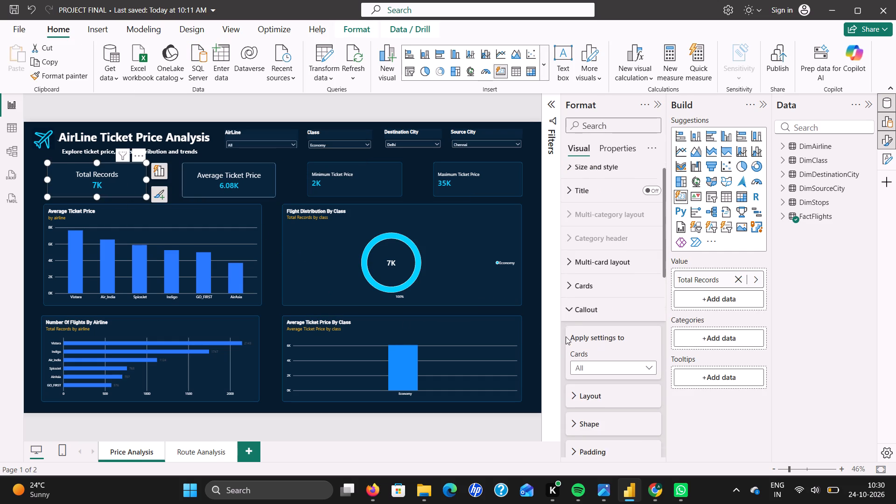
pyautogui.scroll(-3, 566, 336)
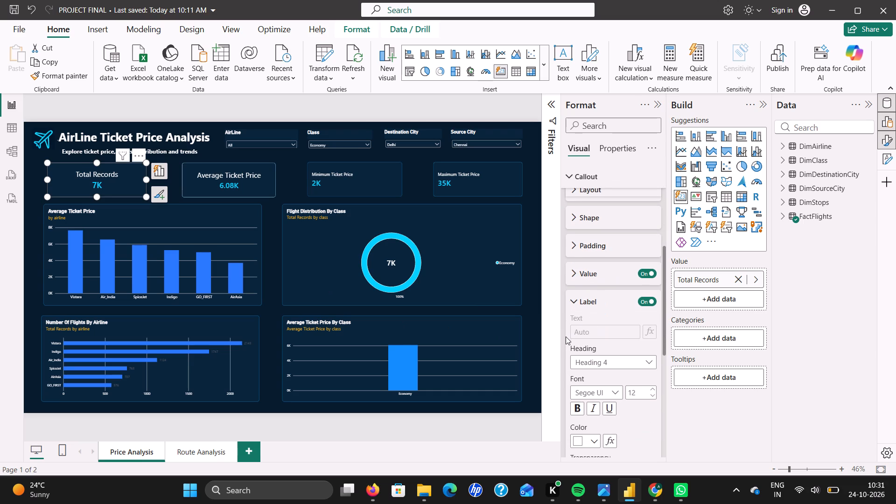
pyautogui.click(572, 273)
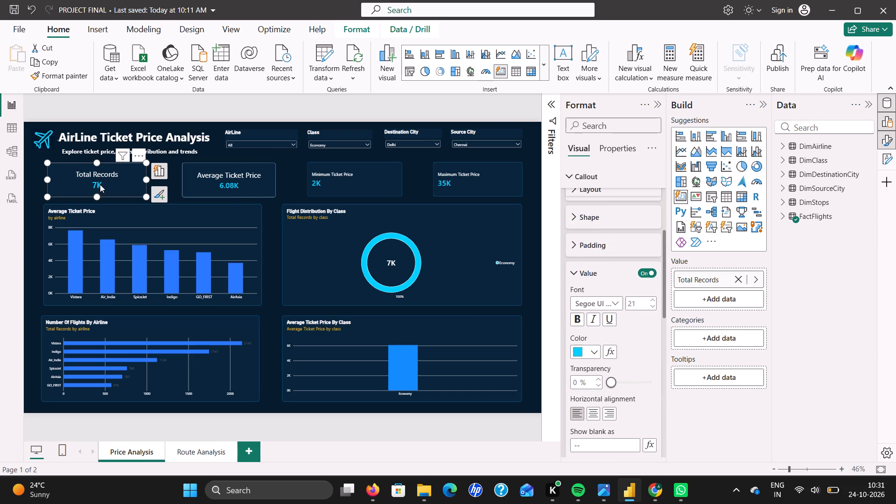
pyautogui.click(257, 180)
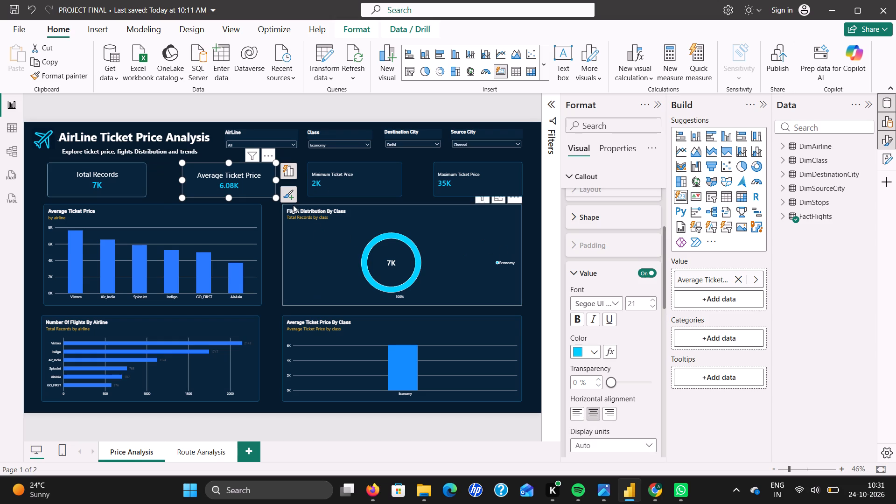
pyautogui.click(373, 188)
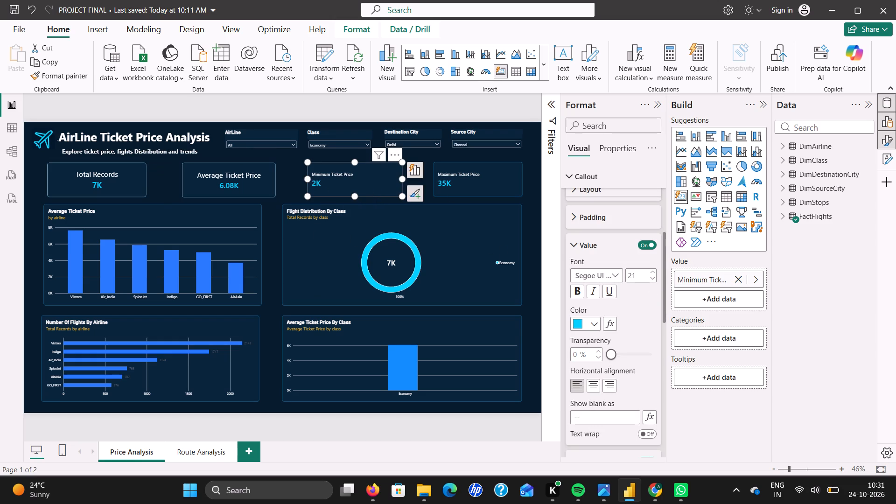
pyautogui.click(594, 386)
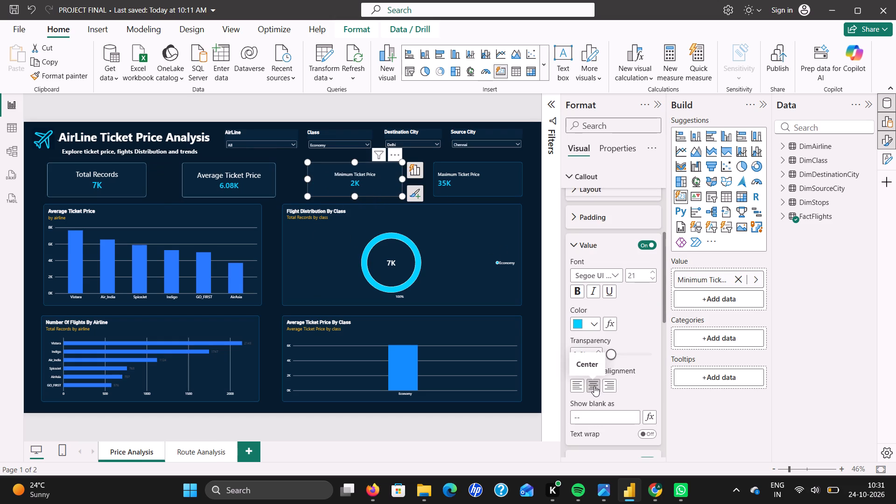
# Set the label font size of the Minimum Ticket Price card to 20.
pyautogui.doubleClick(367, 173)
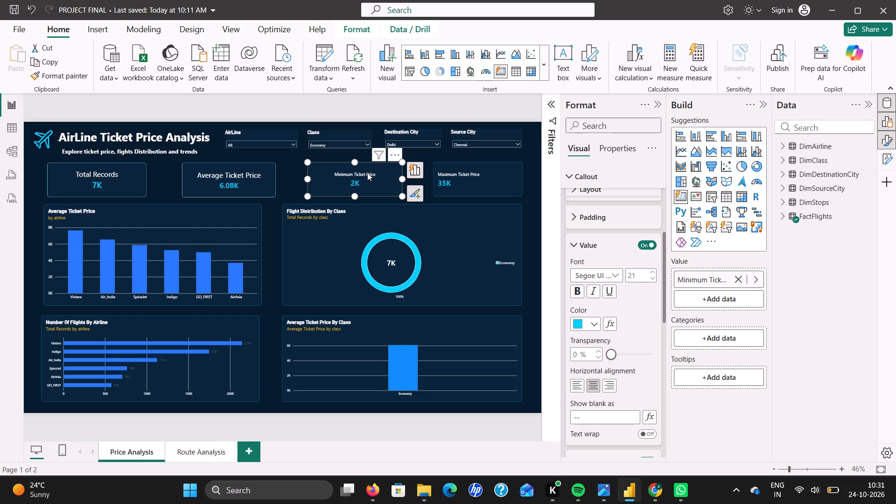
pyautogui.doubleClick(367, 173)
pyautogui.rightClick(367, 173)
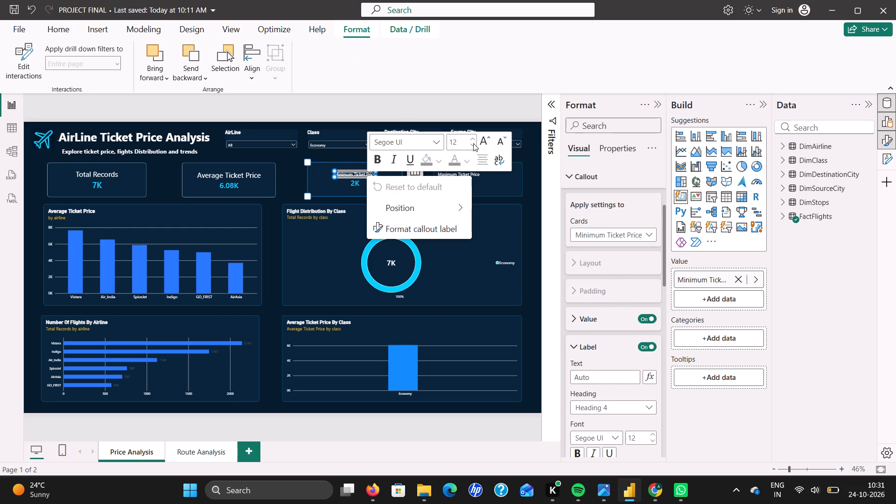
pyautogui.click(471, 138)
pyautogui.tripleClick(471, 138)
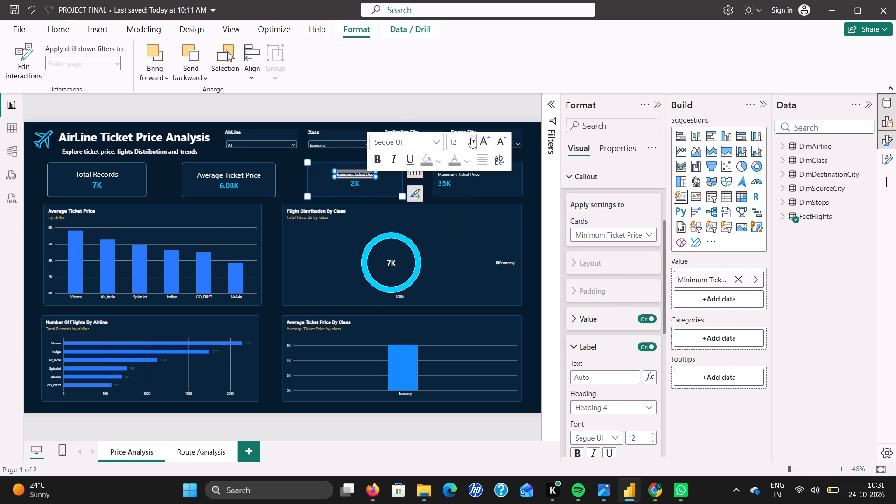
pyautogui.tripleClick(471, 138)
pyautogui.tripleClick(471, 138)
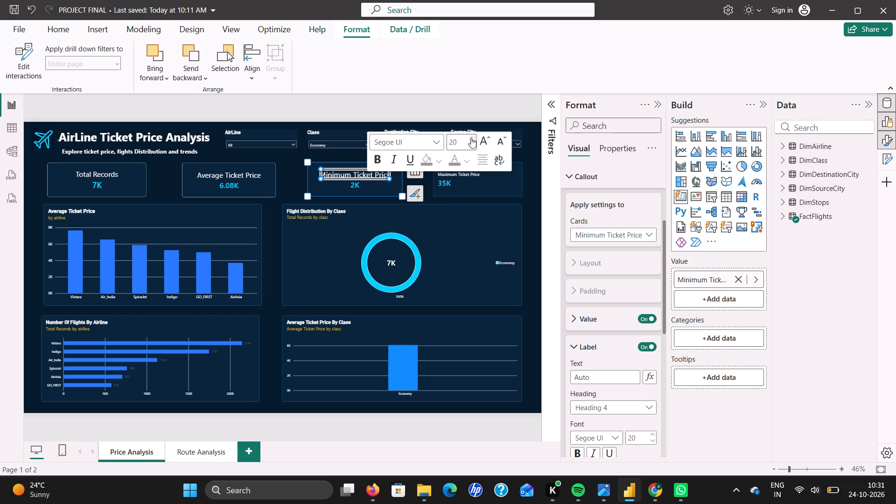
pyautogui.click(472, 146)
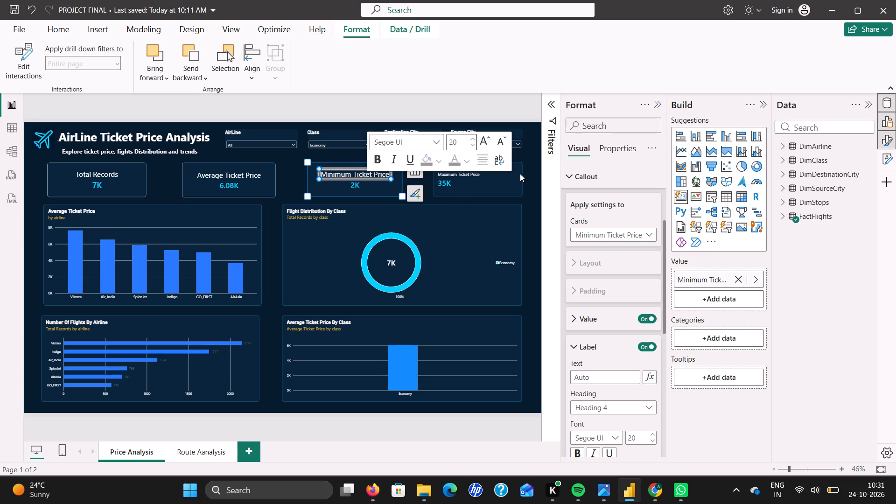
pyautogui.click(536, 194)
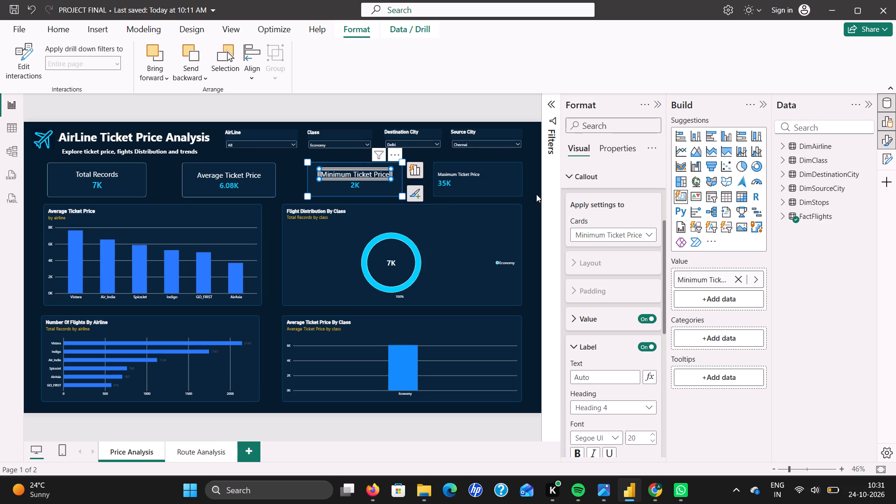
pyautogui.click(532, 195)
# Select the Maximum Ticket Price card and find its callout value formatting settings.
pyautogui.doubleClick(497, 172)
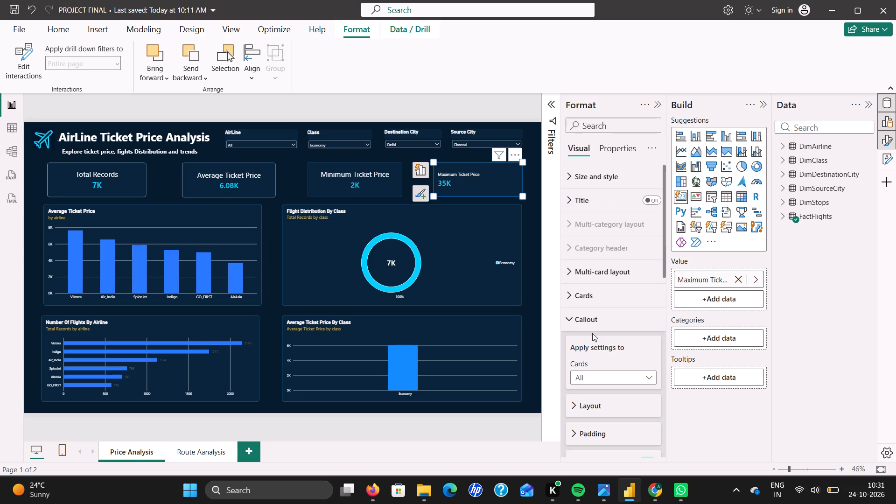
pyautogui.scroll(-6, 592, 333)
pyautogui.scroll(2, 597, 318)
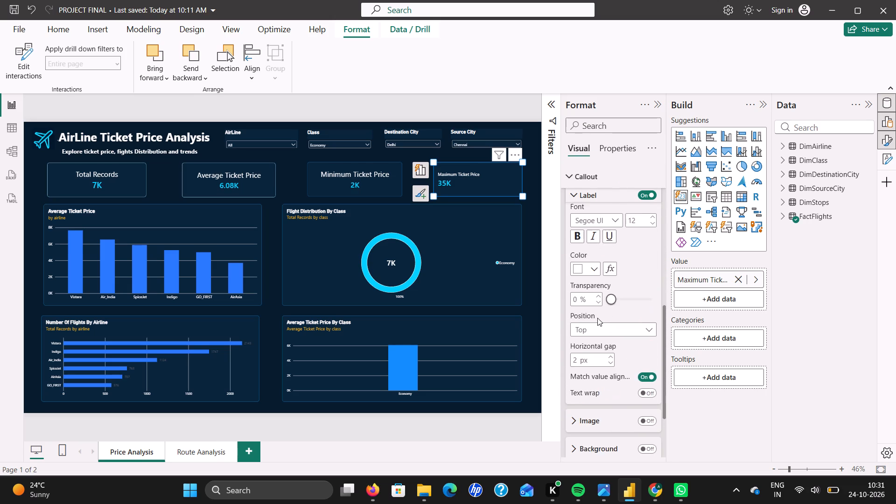
pyautogui.scroll(1, 597, 318)
pyautogui.scroll(-1, 597, 318)
pyautogui.scroll(1, 597, 318)
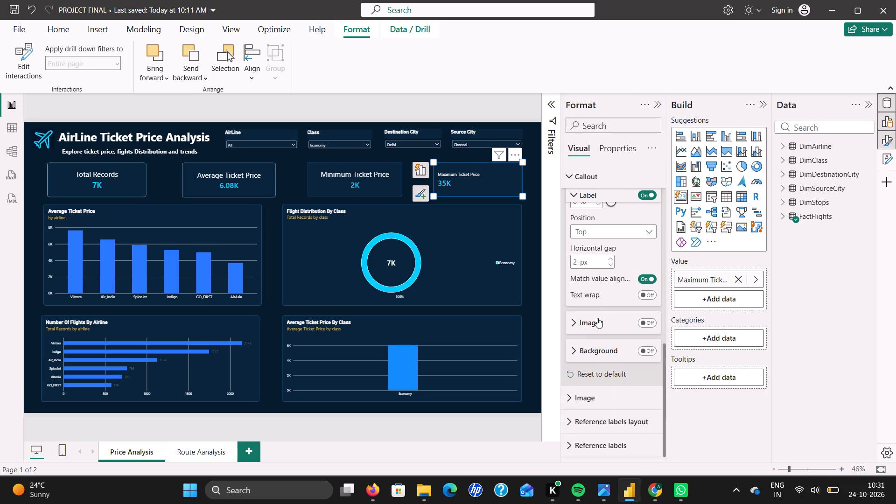
pyautogui.scroll(2, 597, 318)
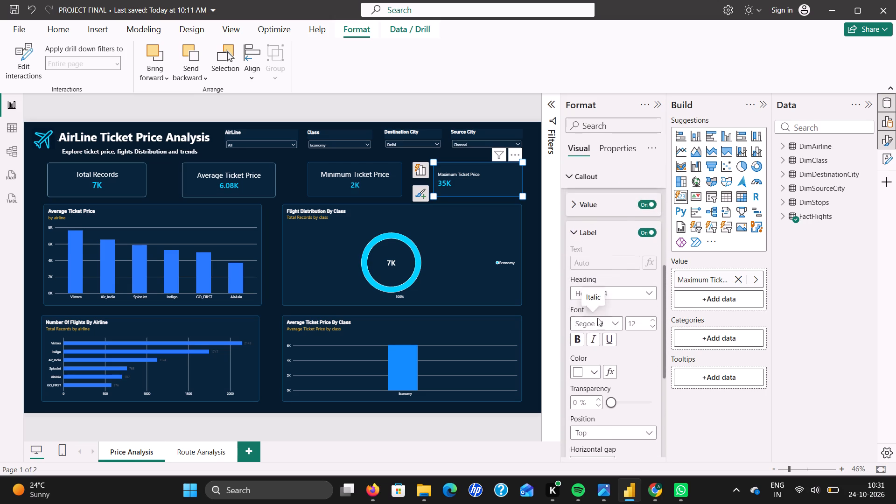
pyautogui.scroll(1, 597, 318)
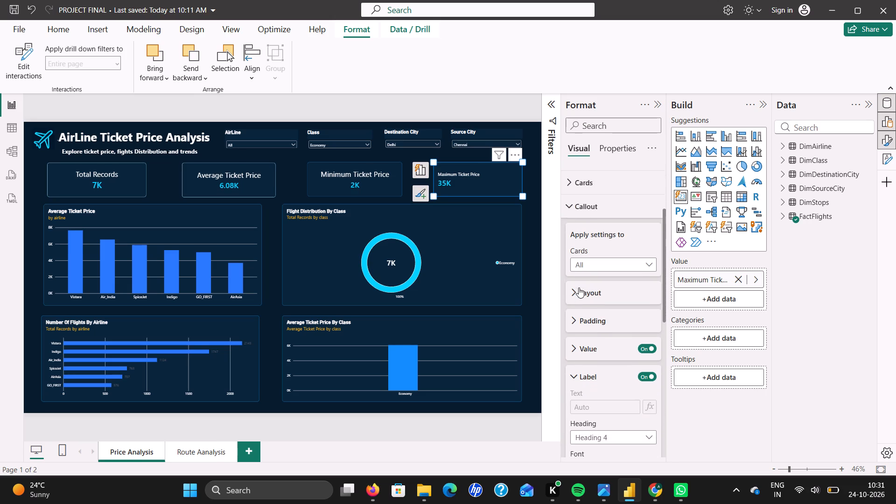
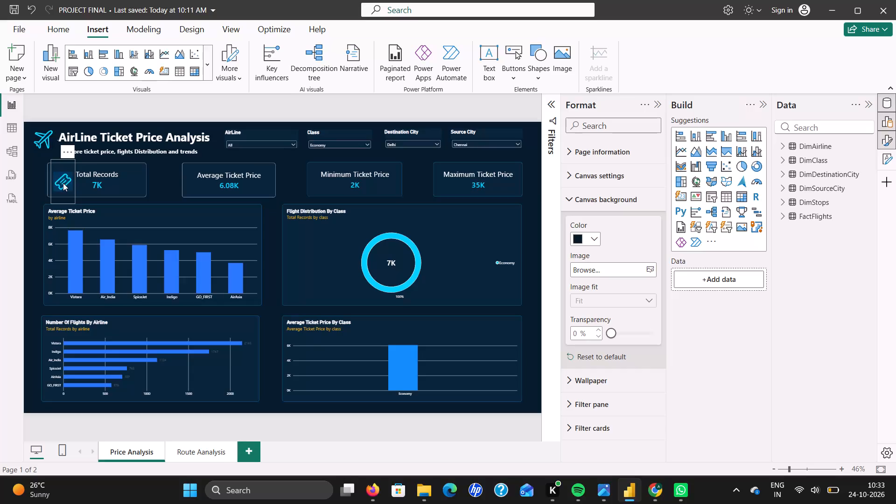
# Move the ticket icon from the Total Records card onto the left end of the Average Ticket Price card.
pyautogui.rightClick(63, 183)
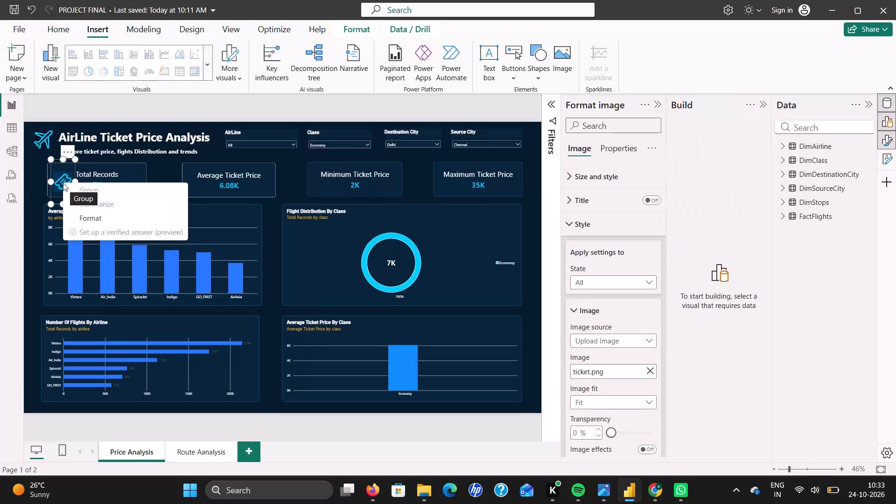
pyautogui.moveTo(60, 181); pyautogui.dragTo(77, 182)
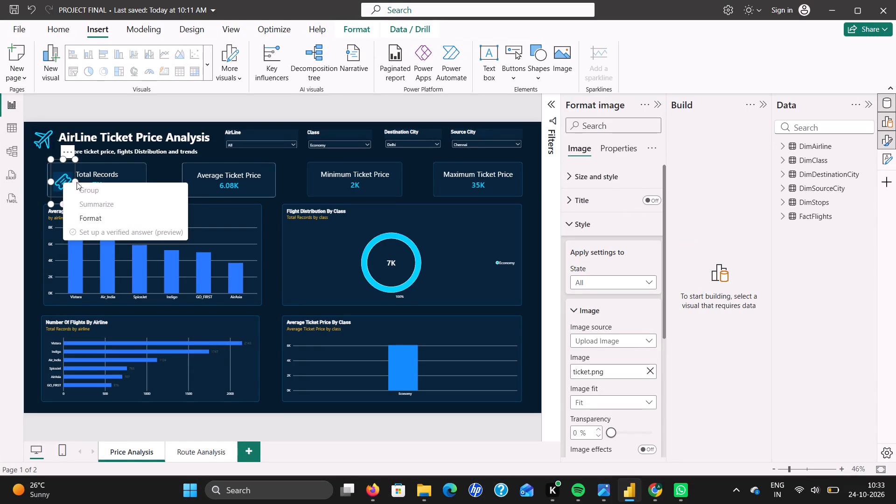
pyautogui.moveTo(77, 182); pyautogui.dragTo(59, 176)
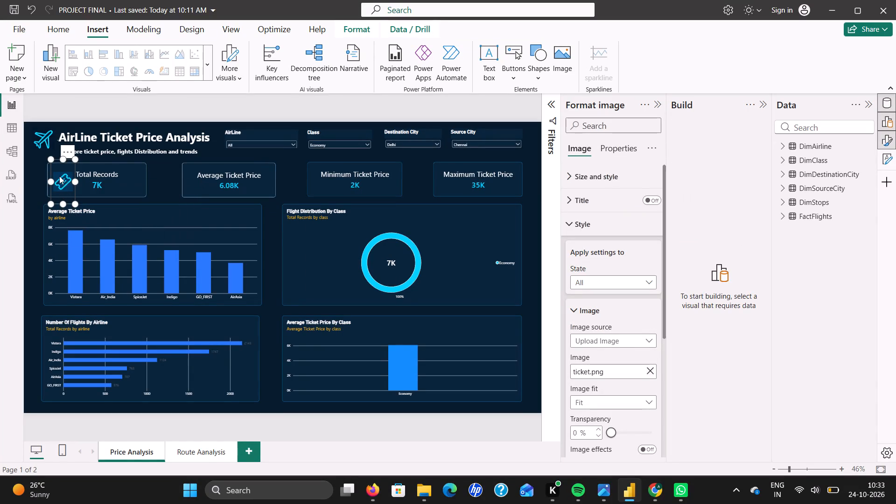
pyautogui.moveTo(59, 176); pyautogui.dragTo(192, 170)
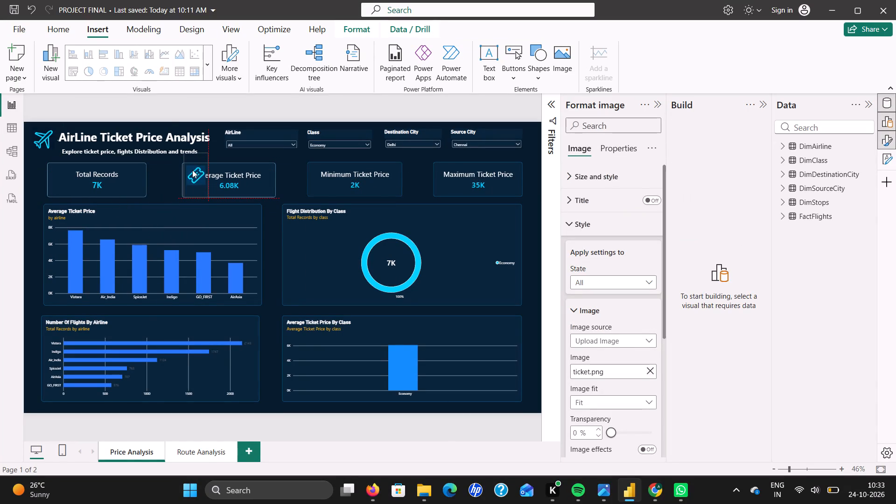
pyautogui.moveTo(192, 170); pyautogui.dragTo(191, 173)
pyautogui.moveTo(194, 176); pyautogui.dragTo(194, 184)
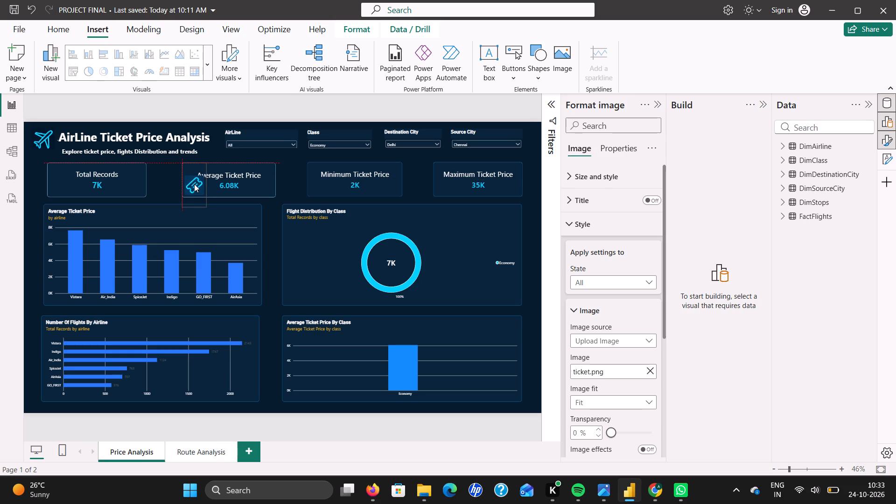
pyautogui.moveTo(194, 184); pyautogui.dragTo(194, 183)
# Shrink the ticket icon's height and width so it fits inside the Average Ticket Price card.
pyautogui.moveTo(192, 205); pyautogui.dragTo(192, 205)
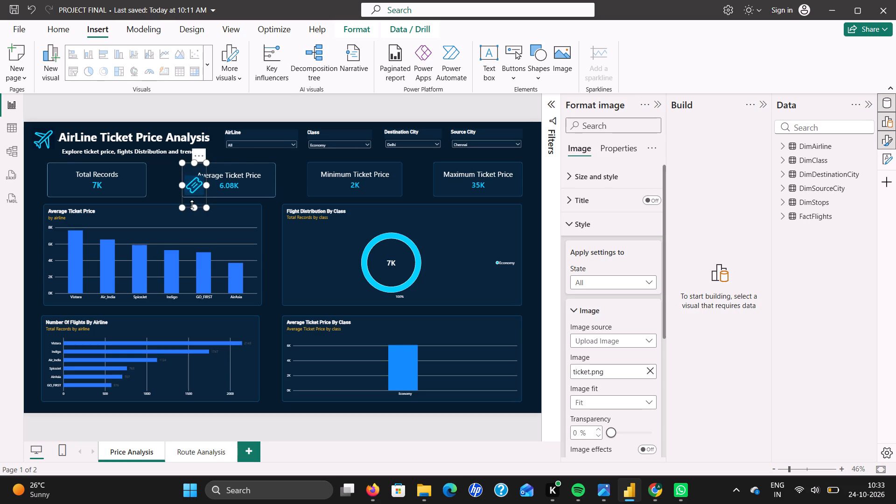
pyautogui.moveTo(192, 205); pyautogui.dragTo(192, 199)
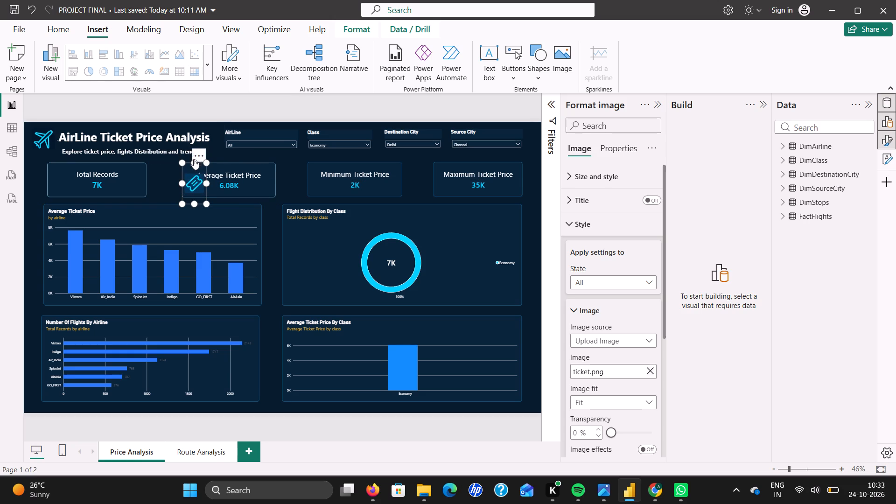
pyautogui.click(194, 161)
pyautogui.moveTo(194, 161); pyautogui.dragTo(195, 168)
pyautogui.moveTo(193, 202); pyautogui.dragTo(193, 200)
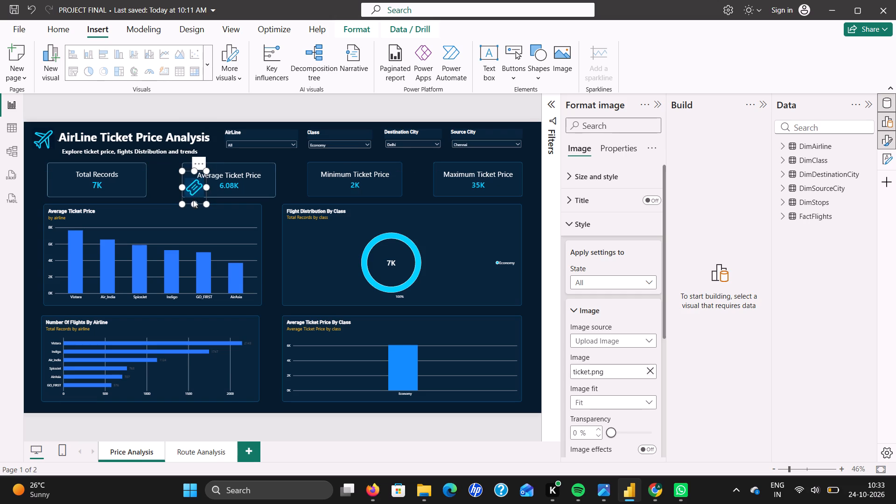
pyautogui.moveTo(193, 200); pyautogui.dragTo(193, 196)
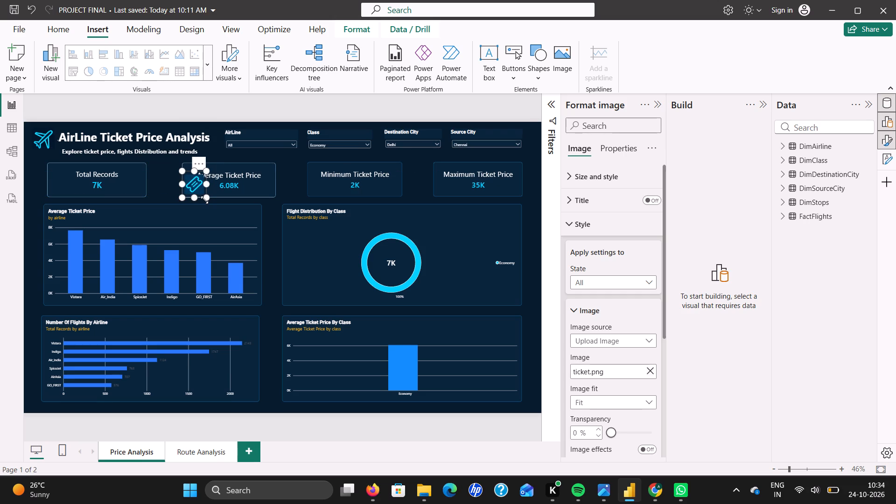
pyautogui.click(208, 197)
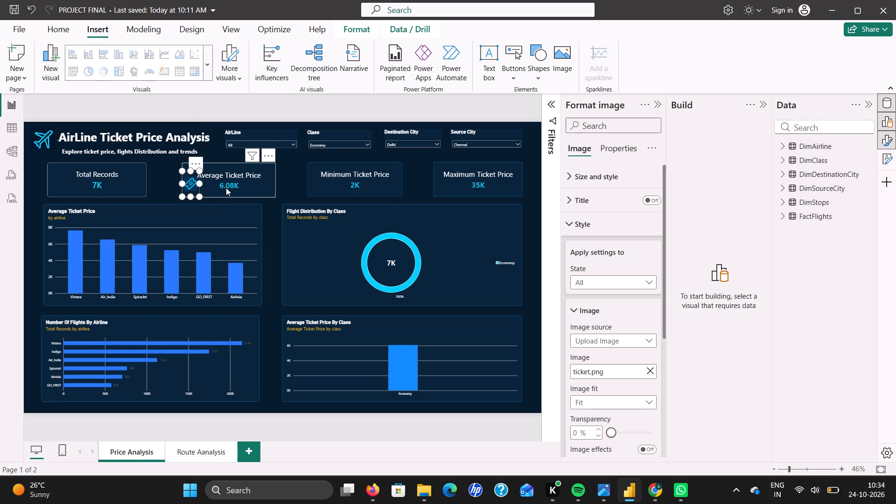
# Widen the Average Ticket Price card on both sides to make room for the ticket icon beside its label.
pyautogui.click(222, 188)
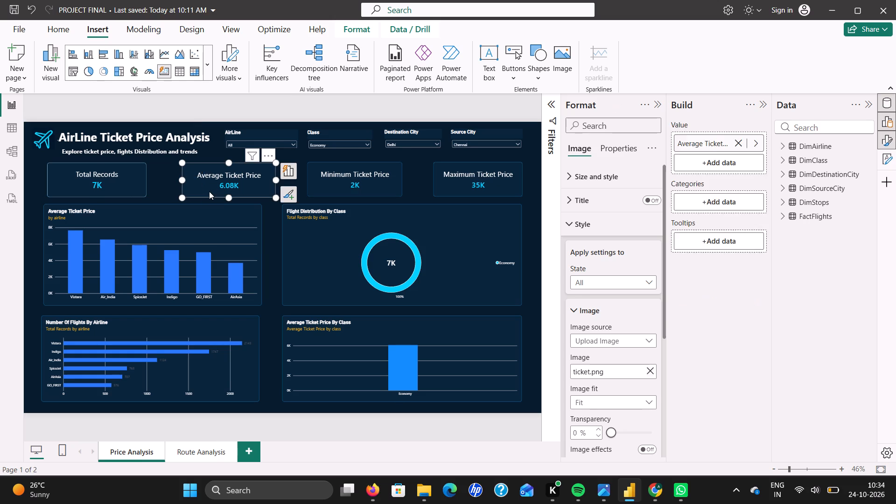
pyautogui.click(185, 183)
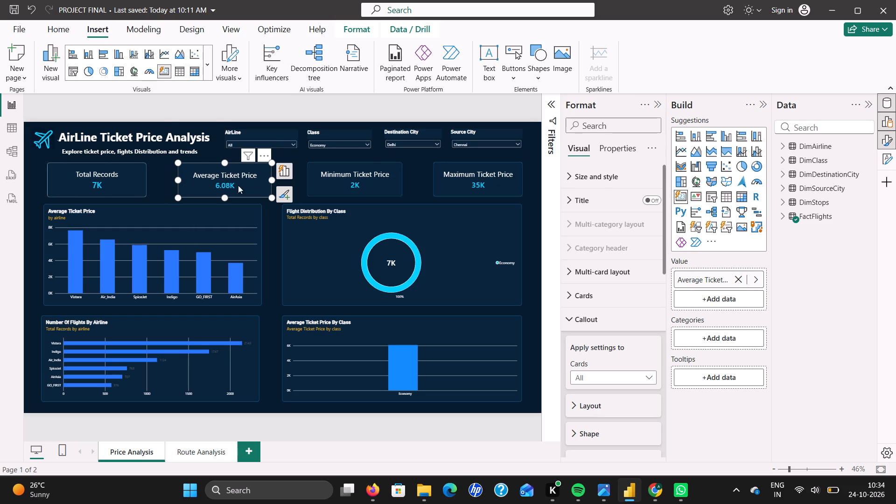
pyautogui.moveTo(272, 181); pyautogui.dragTo(275, 181)
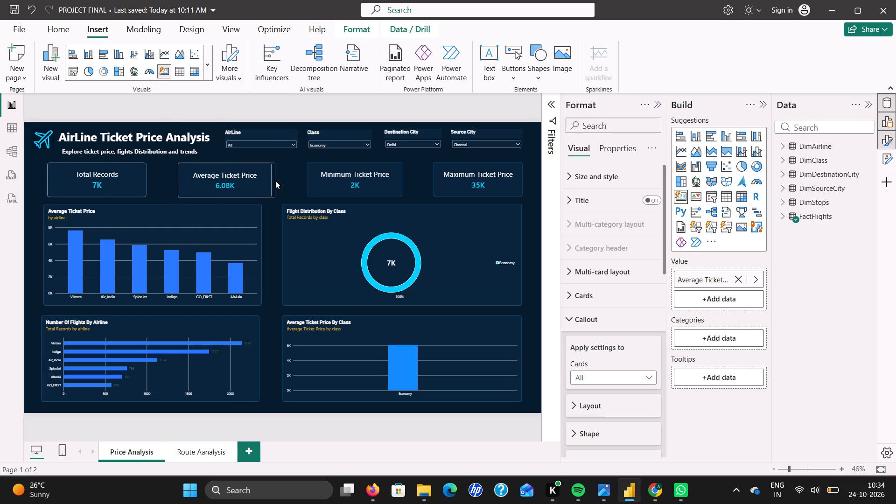
pyautogui.moveTo(275, 181); pyautogui.dragTo(280, 181)
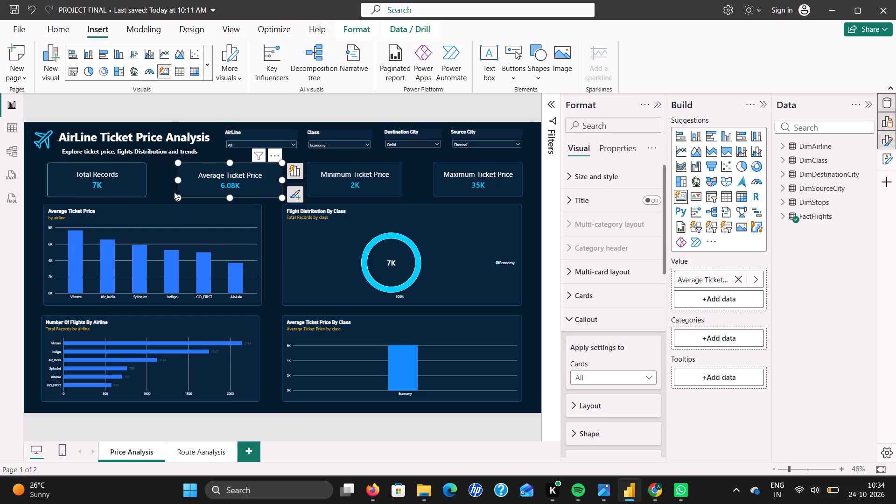
pyautogui.moveTo(179, 180); pyautogui.dragTo(173, 180)
pyautogui.click(189, 182)
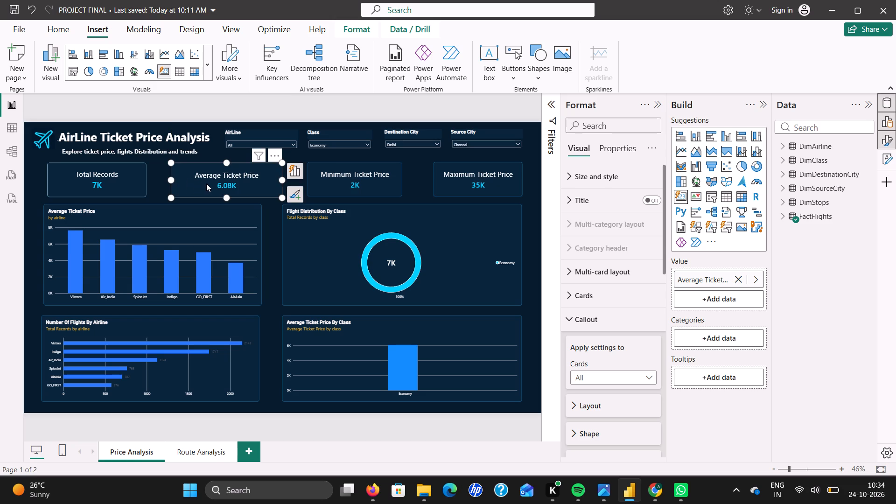
pyautogui.click(207, 184)
pyautogui.click(269, 225)
# Position the ticket icon just left of the Average Ticket Price label, vertically centred in the card.
pyautogui.moveTo(191, 182); pyautogui.dragTo(185, 176)
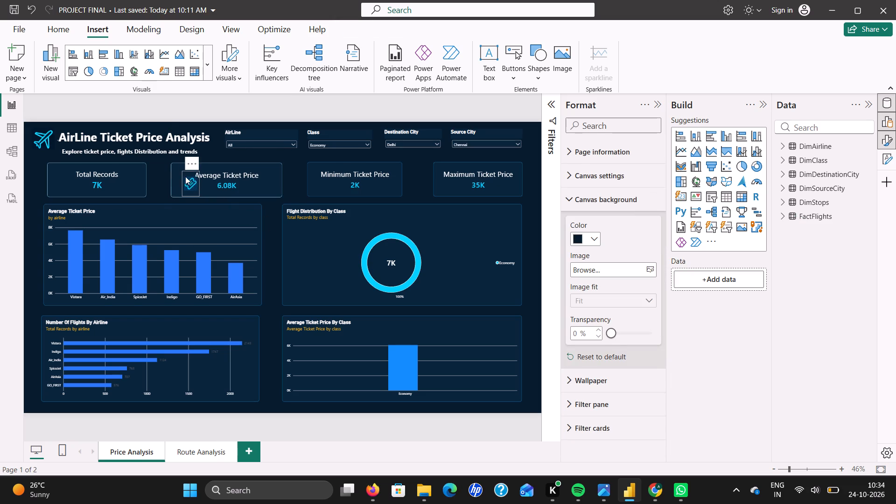
pyautogui.moveTo(185, 176); pyautogui.dragTo(186, 175)
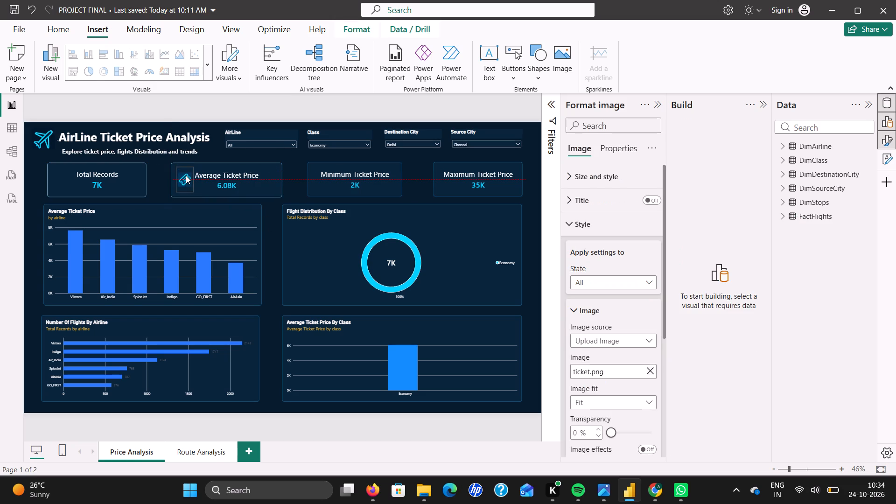
pyautogui.moveTo(186, 175); pyautogui.dragTo(186, 175)
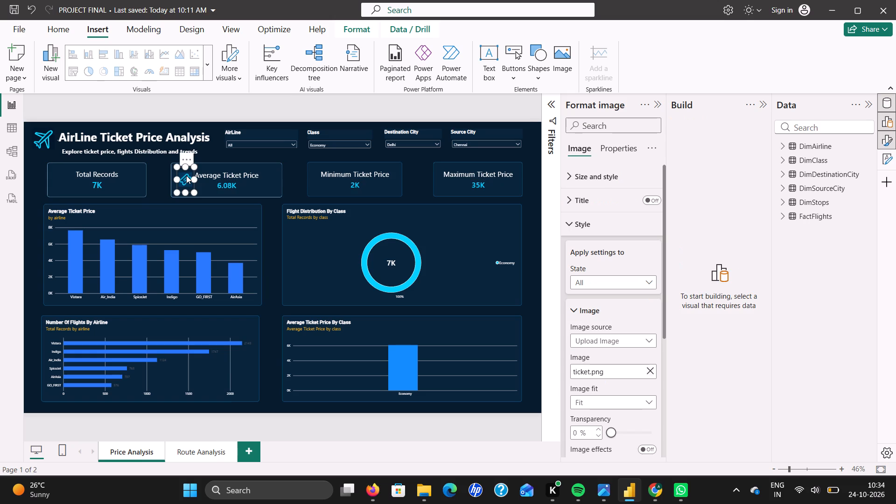
pyautogui.doubleClick(186, 175)
pyautogui.click(162, 190)
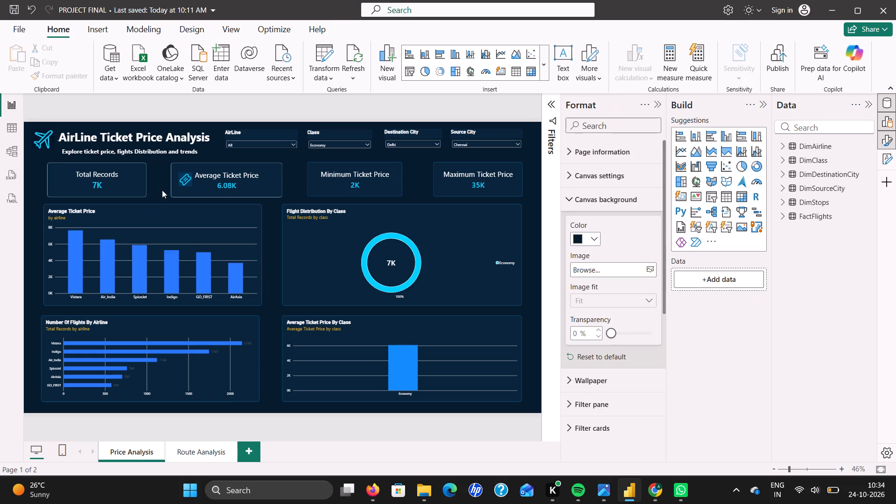
pyautogui.click(188, 181)
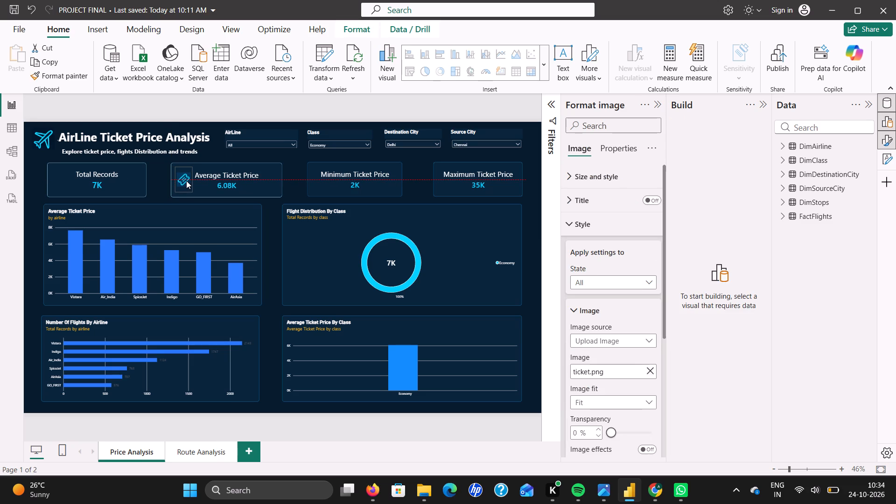
pyautogui.click(159, 187)
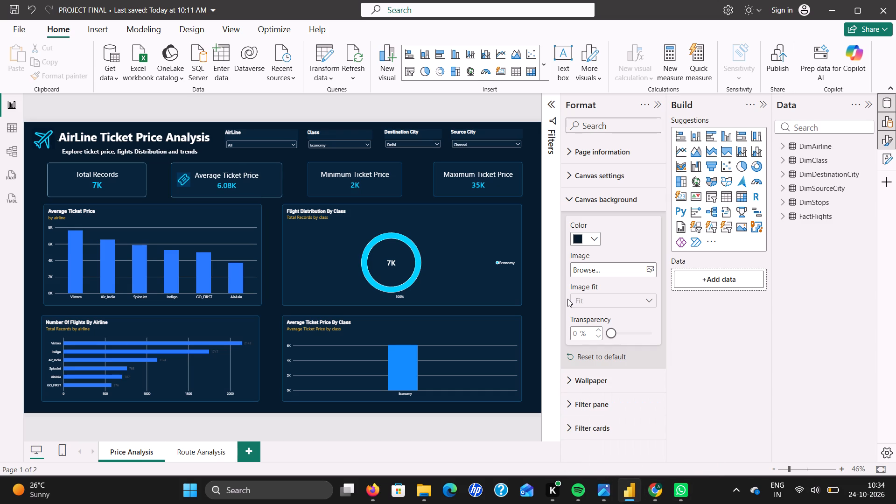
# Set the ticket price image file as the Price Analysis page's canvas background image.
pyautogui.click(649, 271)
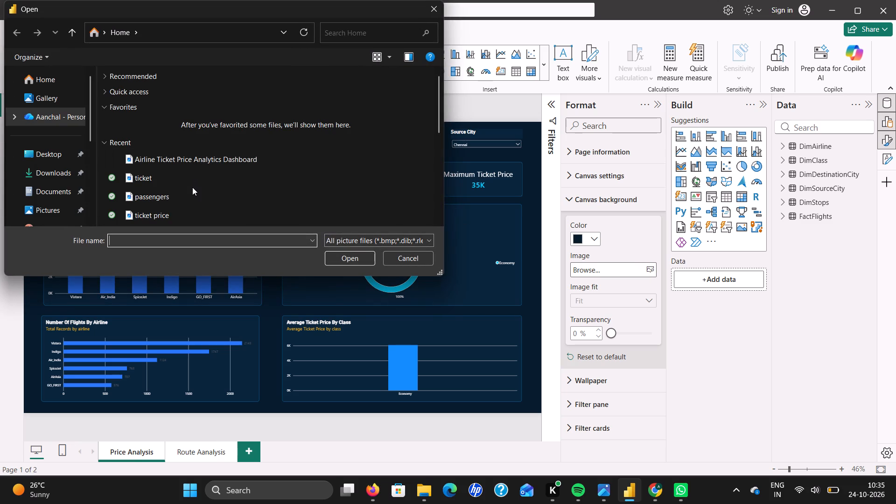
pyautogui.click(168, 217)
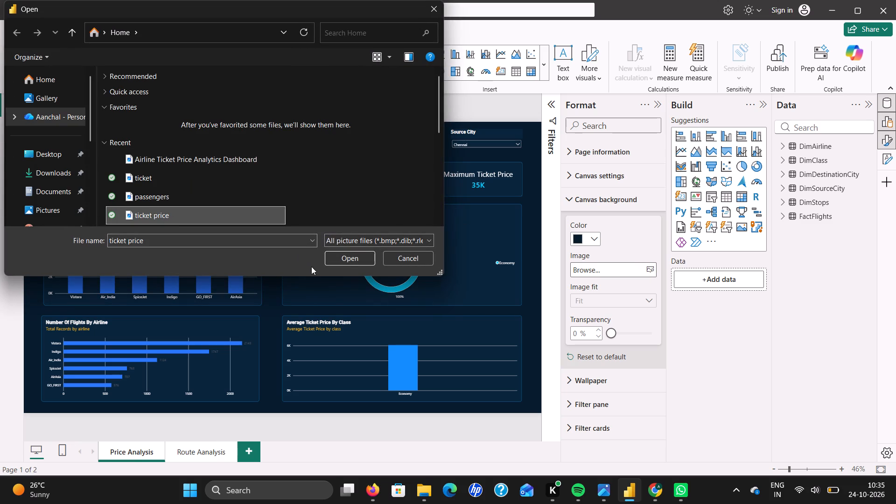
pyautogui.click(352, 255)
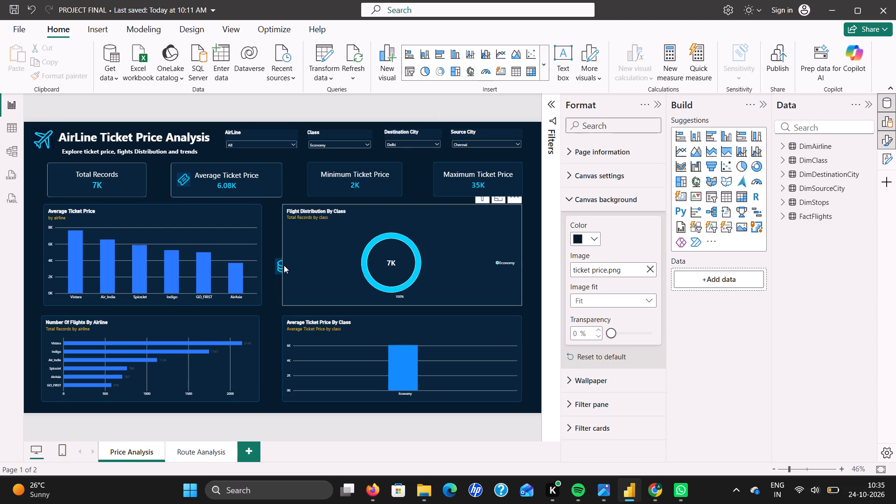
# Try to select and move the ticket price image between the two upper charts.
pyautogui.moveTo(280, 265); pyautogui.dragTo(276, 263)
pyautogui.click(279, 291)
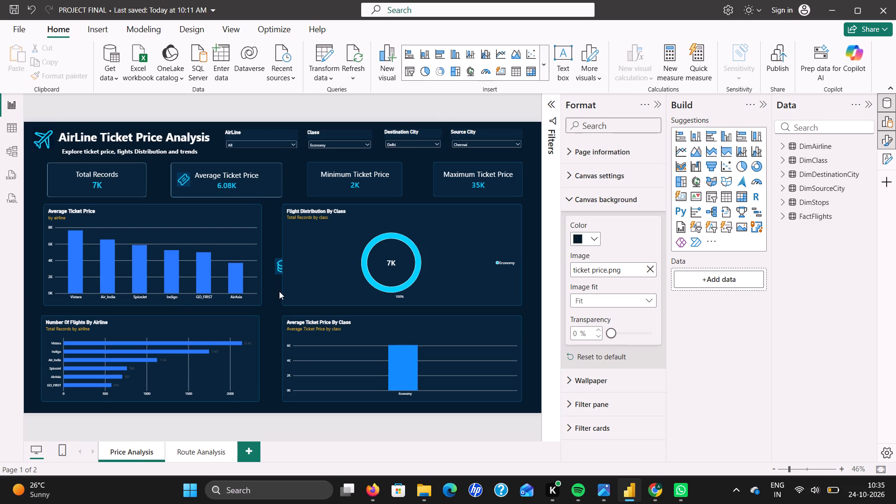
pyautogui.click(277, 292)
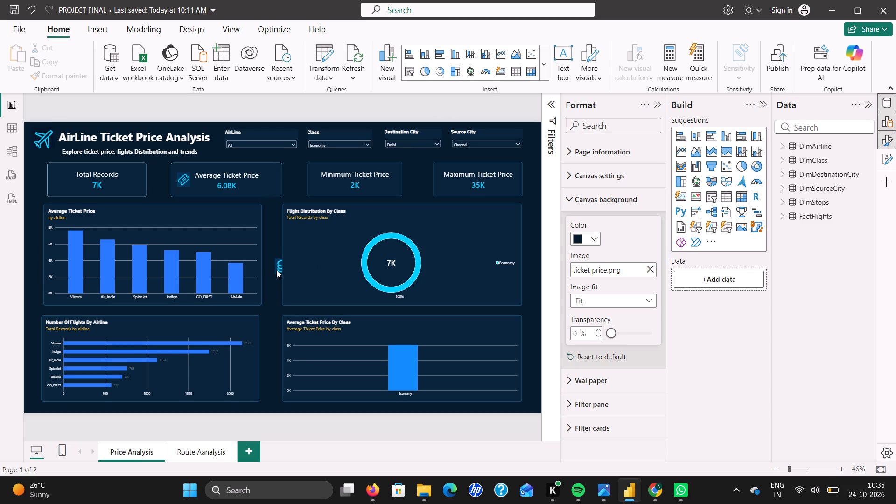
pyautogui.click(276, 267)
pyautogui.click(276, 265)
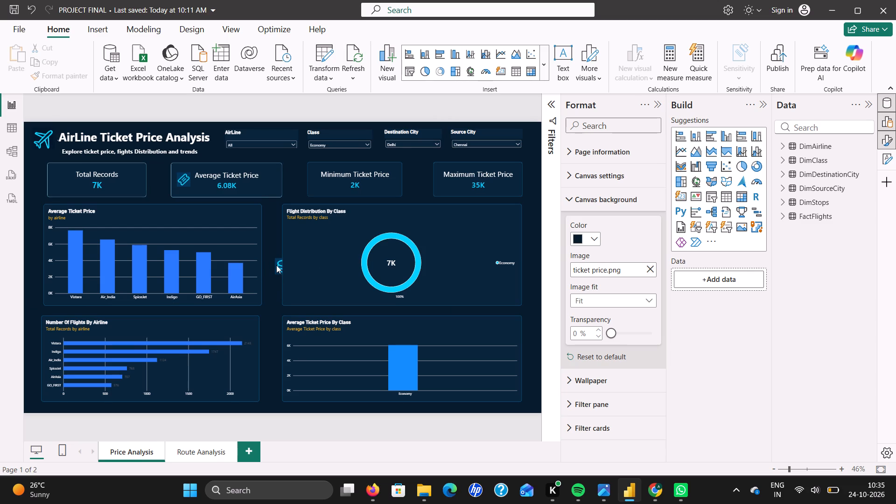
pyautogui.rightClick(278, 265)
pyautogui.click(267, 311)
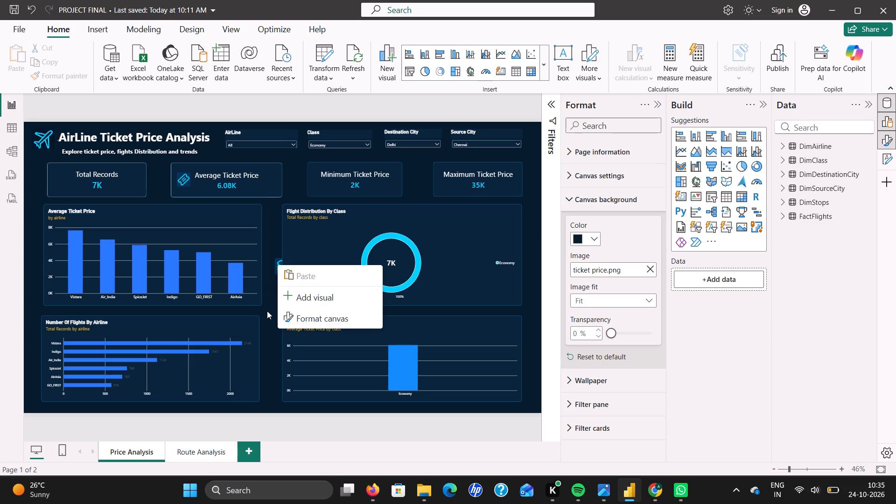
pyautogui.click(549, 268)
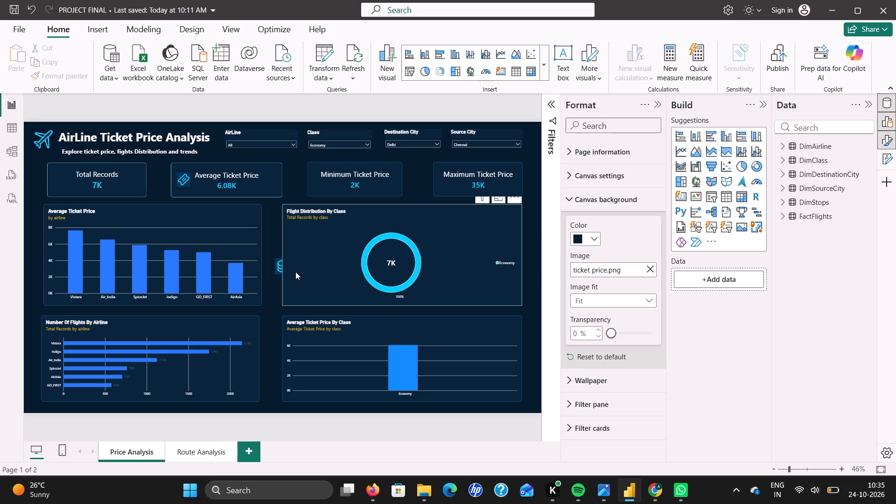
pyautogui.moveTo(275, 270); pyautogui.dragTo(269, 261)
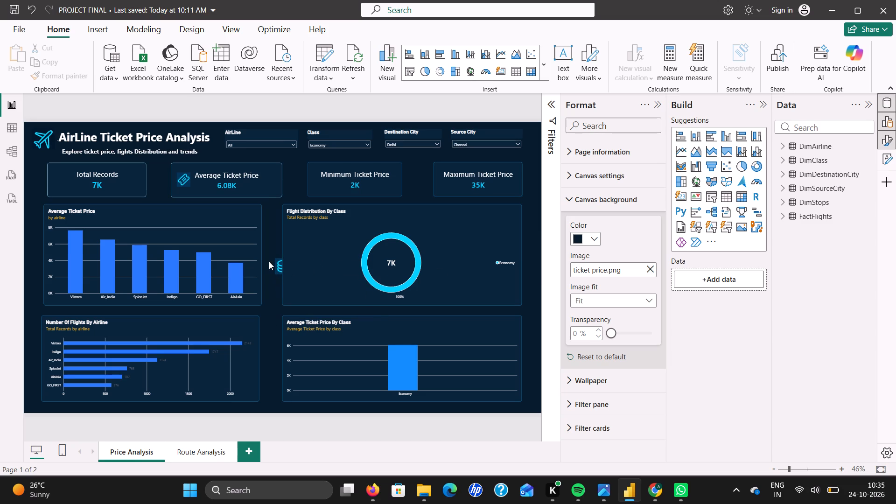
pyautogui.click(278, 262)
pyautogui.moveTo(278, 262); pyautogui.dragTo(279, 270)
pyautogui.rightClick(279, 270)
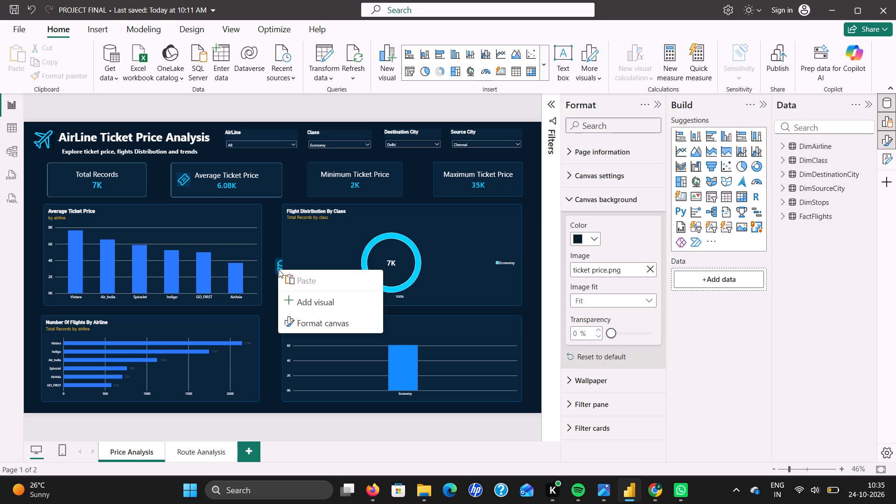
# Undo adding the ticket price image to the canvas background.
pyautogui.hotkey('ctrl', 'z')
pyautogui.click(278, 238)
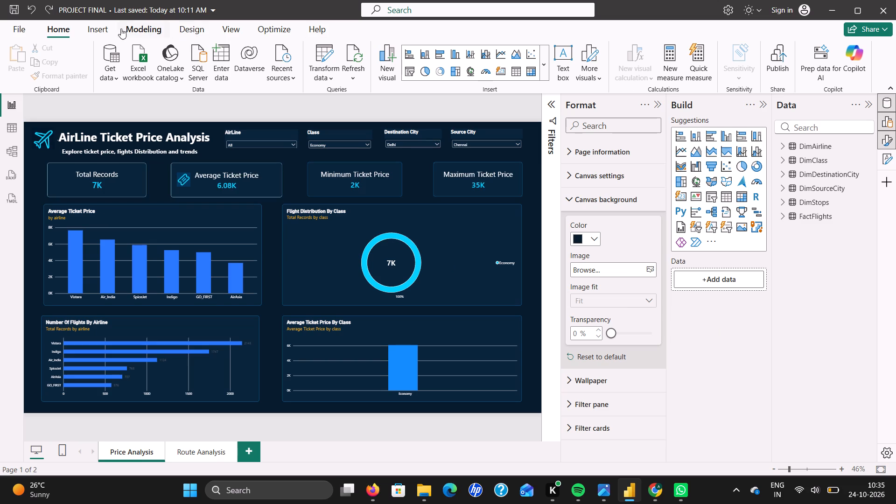
# Insert the ticket price image on the Price Analysis page and shrink it to icon size beside the Total Records label.
pyautogui.click(105, 30)
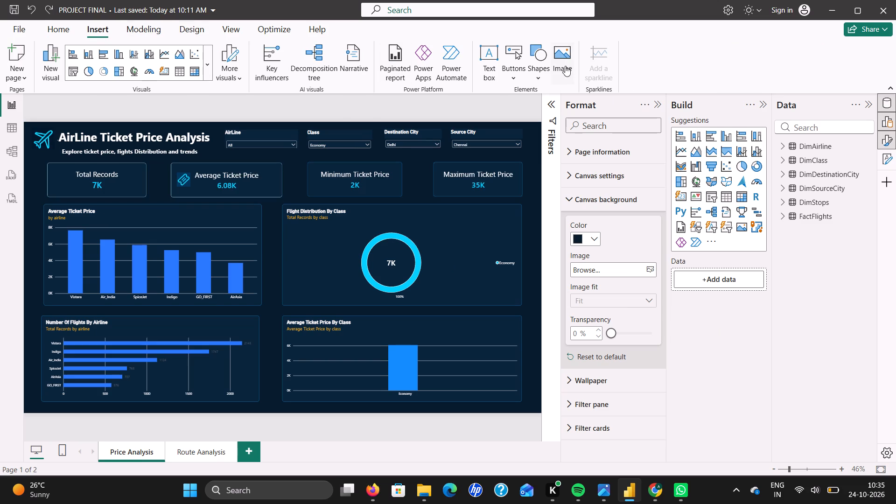
pyautogui.click(559, 66)
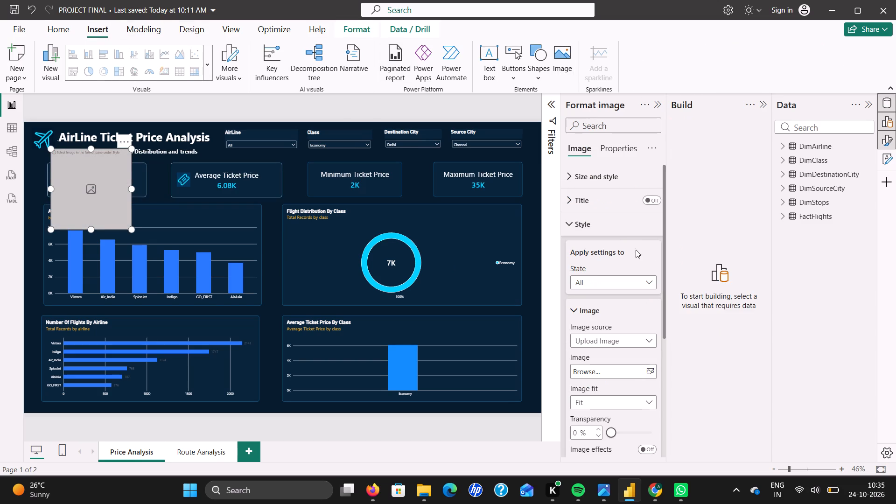
pyautogui.click(651, 374)
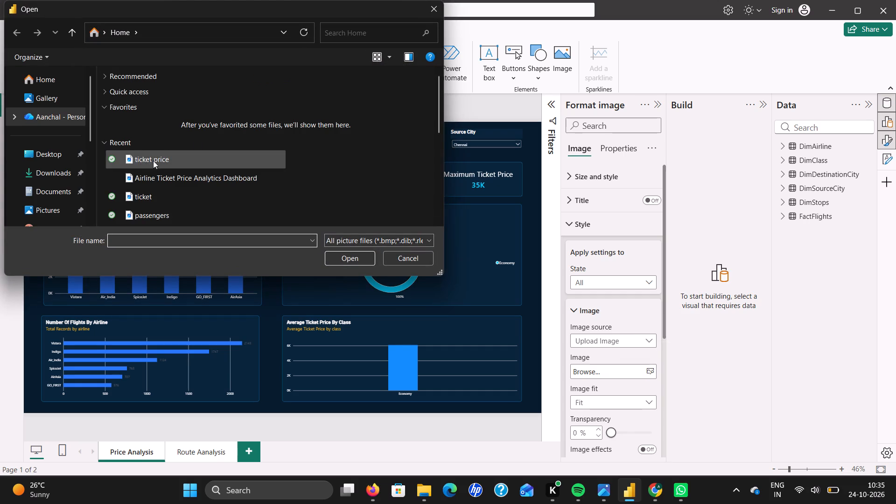
pyautogui.click(189, 160)
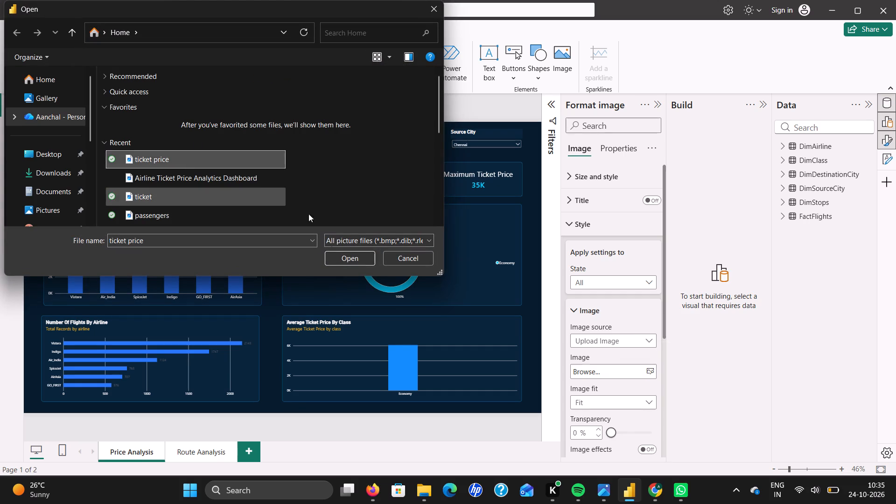
pyautogui.click(340, 259)
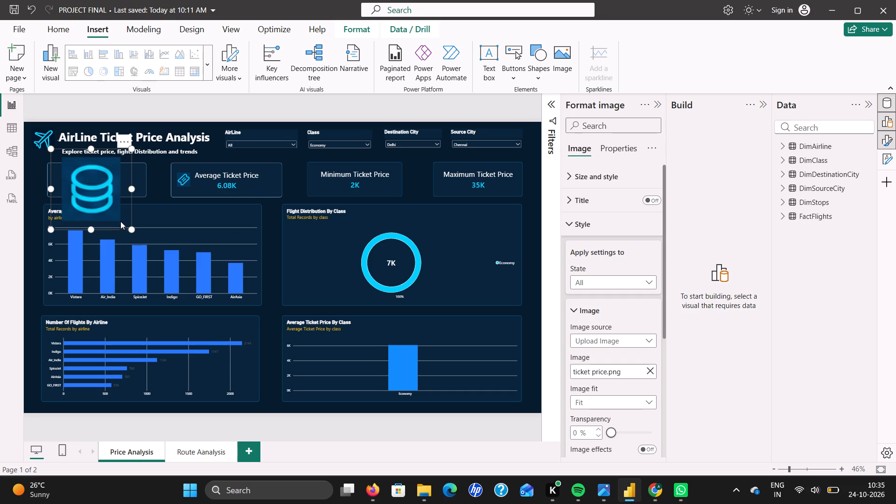
pyautogui.moveTo(130, 229); pyautogui.dragTo(97, 209)
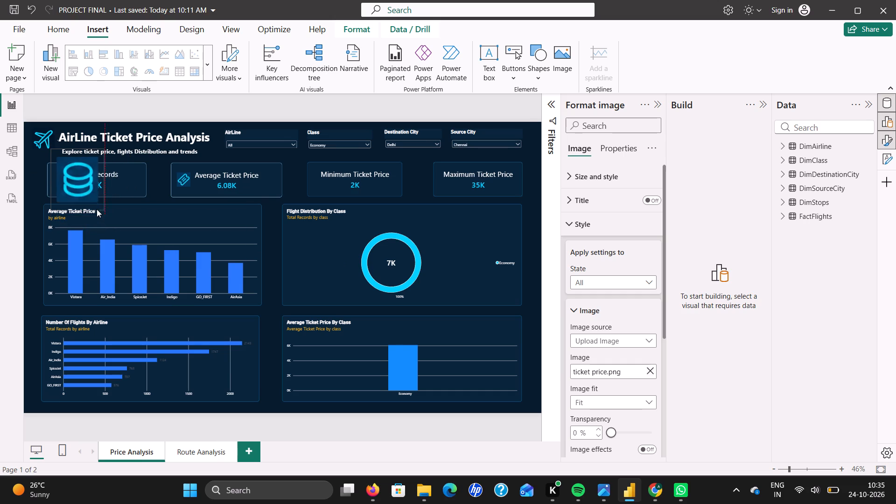
pyautogui.moveTo(97, 209); pyautogui.dragTo(71, 208)
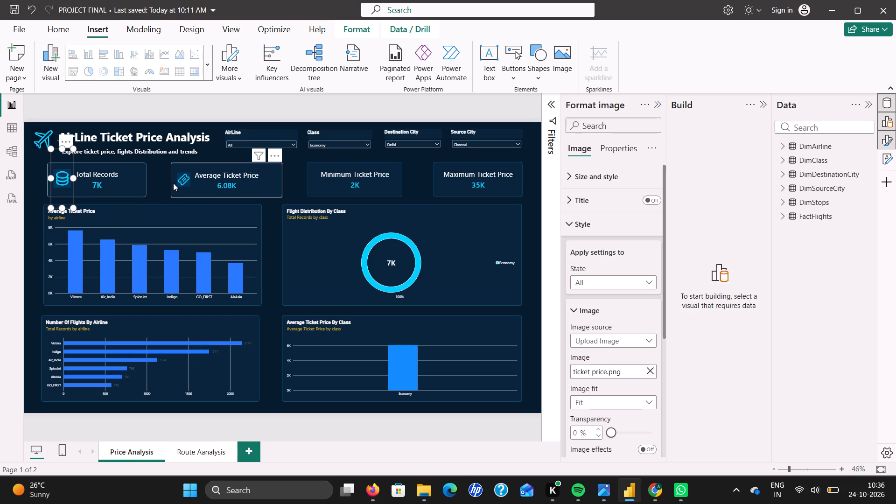
pyautogui.click(160, 183)
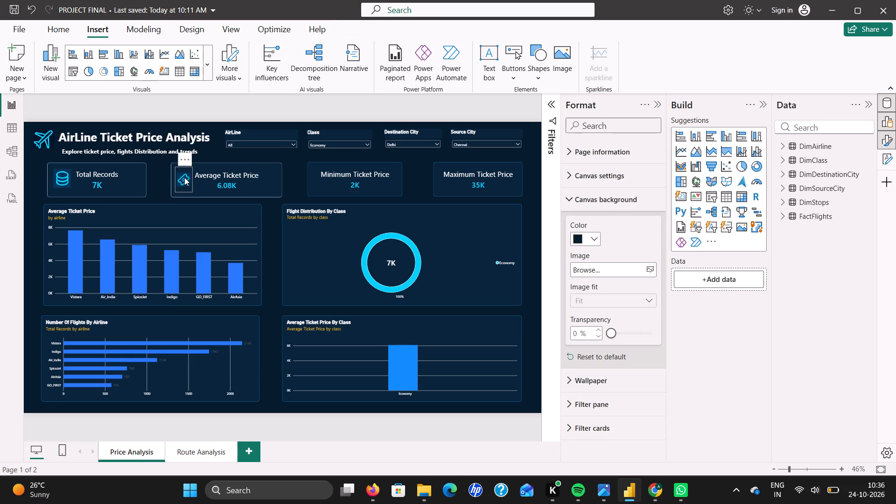
# Swap the two card icons, placing the coin-stack icon in the Average Ticket Price card and the ticket icon in the Total Records card.
pyautogui.moveTo(184, 177); pyautogui.dragTo(170, 183)
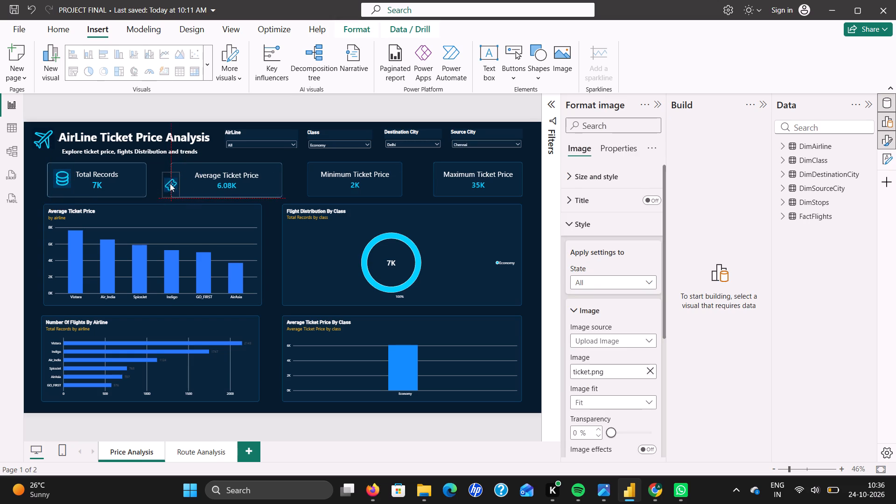
pyautogui.moveTo(170, 183); pyautogui.dragTo(314, 176)
pyautogui.click(62, 173)
pyautogui.moveTo(62, 173); pyautogui.dragTo(73, 181)
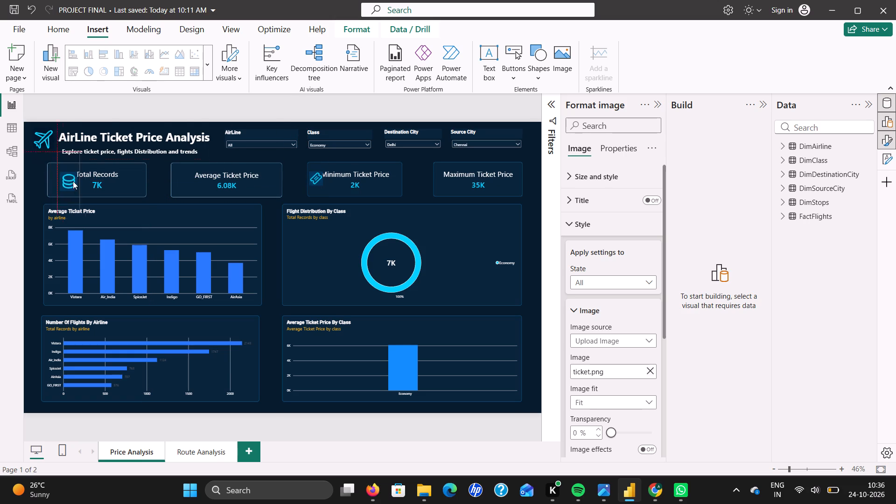
pyautogui.moveTo(73, 181); pyautogui.dragTo(183, 172)
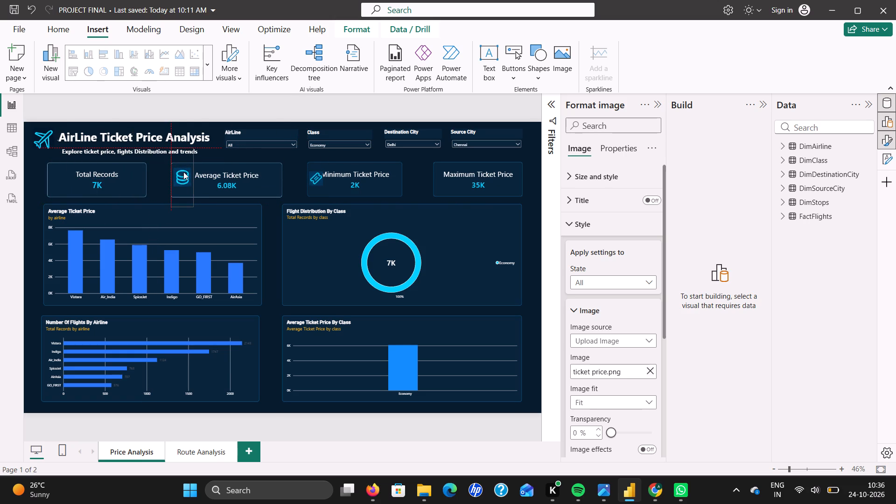
pyautogui.moveTo(183, 172); pyautogui.dragTo(185, 173)
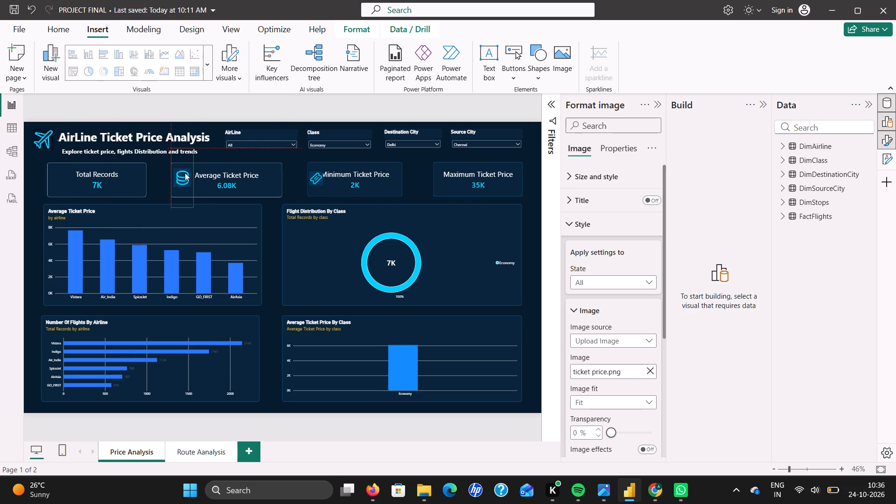
pyautogui.moveTo(185, 173); pyautogui.dragTo(185, 172)
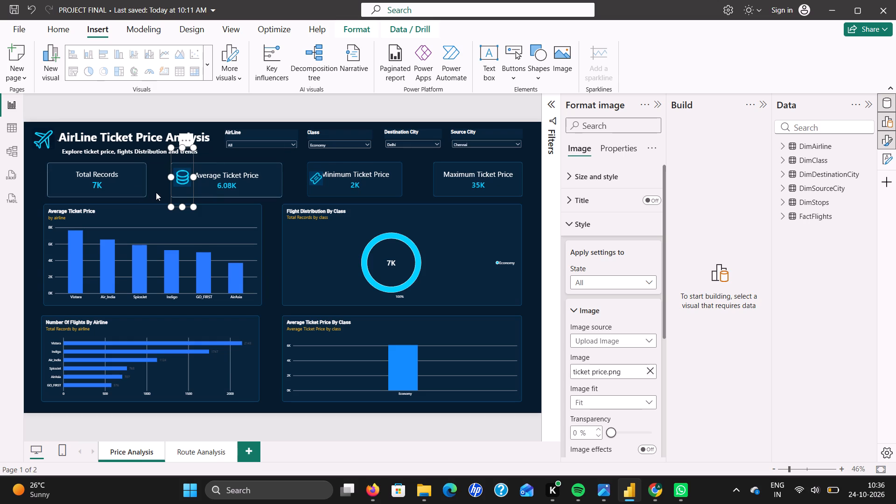
pyautogui.click(156, 192)
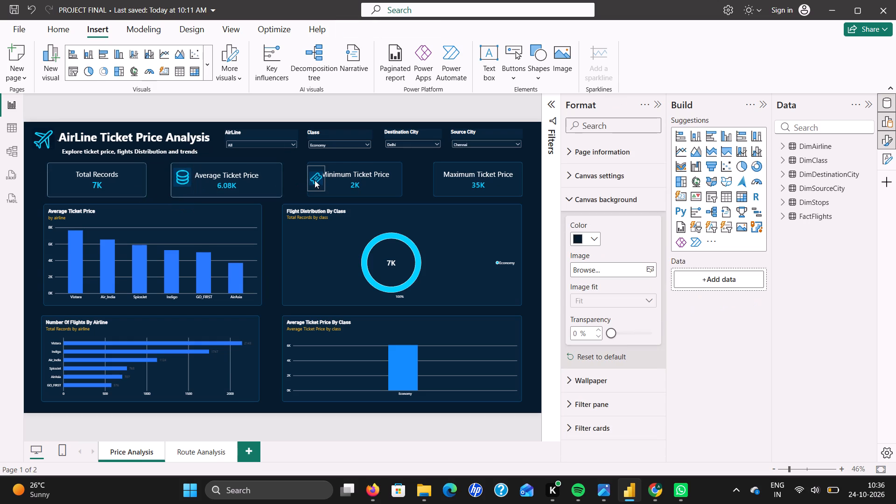
pyautogui.moveTo(315, 180); pyautogui.dragTo(69, 177)
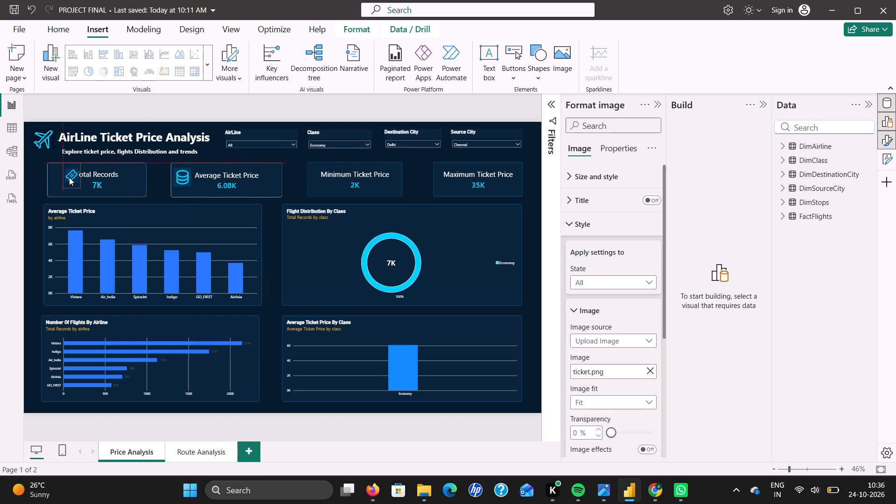
pyautogui.moveTo(69, 177); pyautogui.dragTo(61, 181)
pyautogui.click(159, 188)
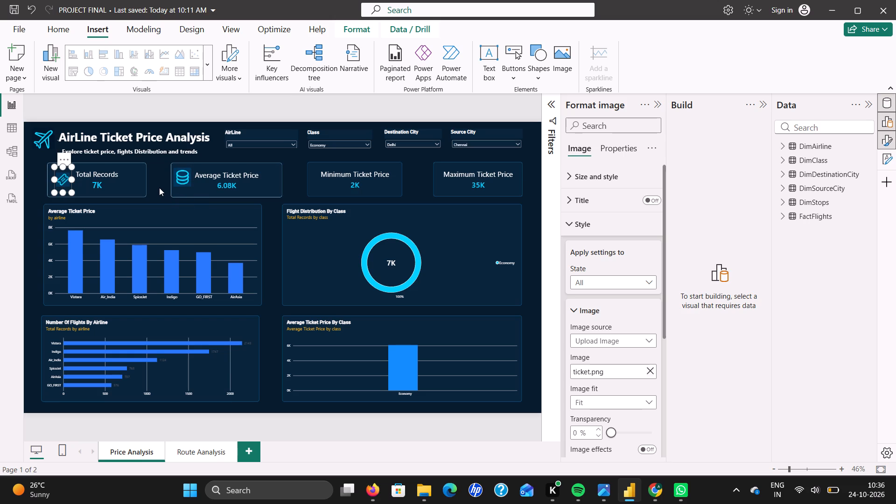
# Nudge the coin-stack icon slightly down to centre it vertically in the Average Ticket Price card.
pyautogui.click(182, 181)
pyautogui.moveTo(182, 181); pyautogui.dragTo(183, 185)
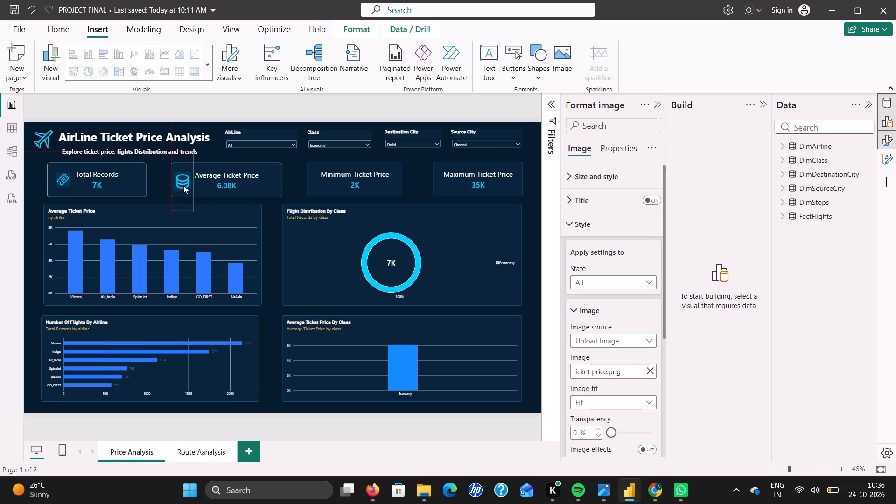
pyautogui.moveTo(183, 185); pyautogui.dragTo(185, 186)
pyautogui.click(153, 193)
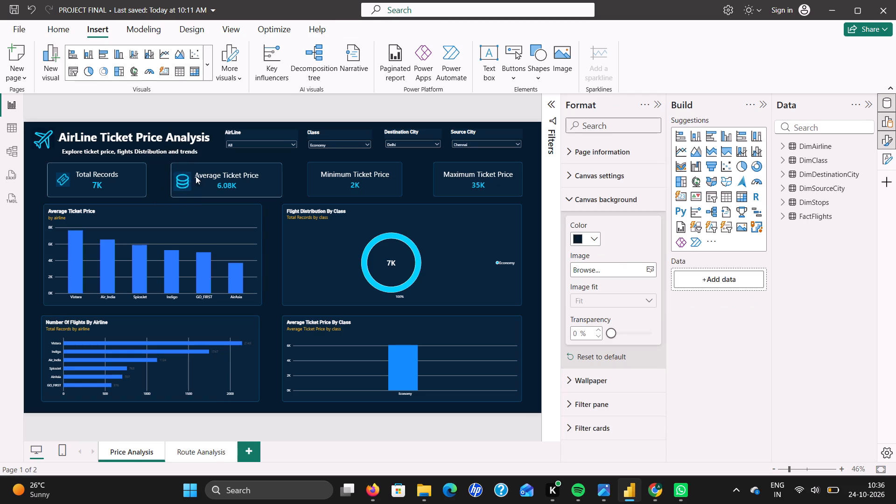
# Widen the Minimum Ticket Price card slightly by extending its right edge toward the Maximum Ticket Price card.
pyautogui.click(346, 182)
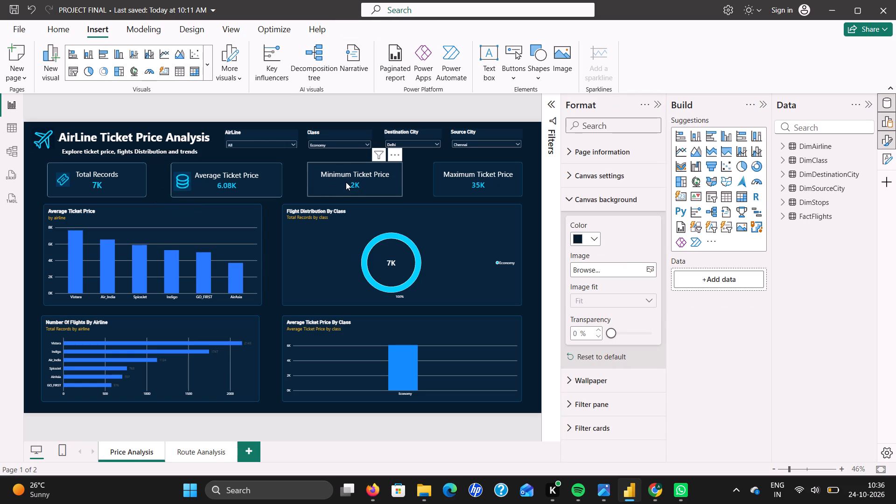
pyautogui.moveTo(401, 177); pyautogui.dragTo(408, 180)
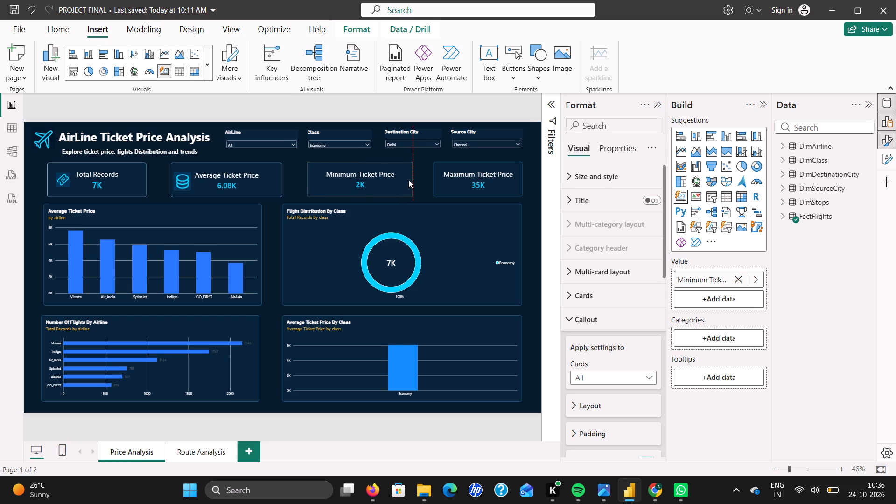
pyautogui.moveTo(408, 180); pyautogui.dragTo(408, 180)
pyautogui.click(268, 228)
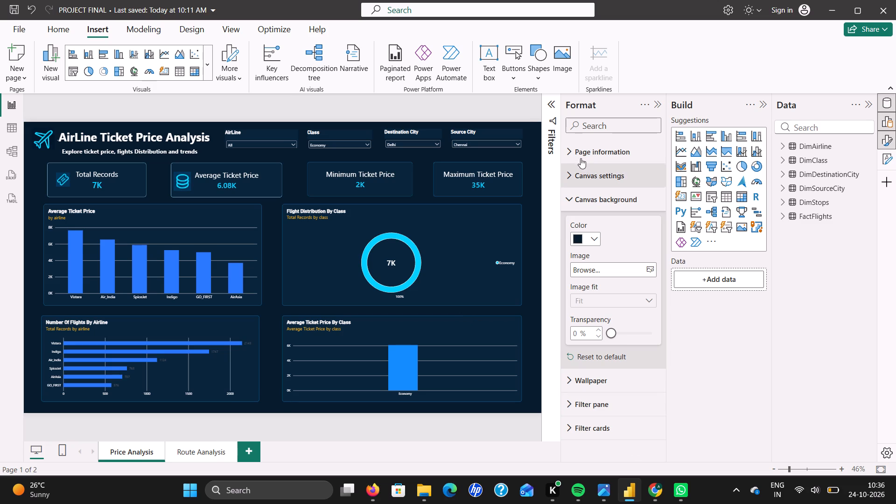
# Insert another copy of the ticket image on the page and shrink it to icon size.
pyautogui.click(562, 58)
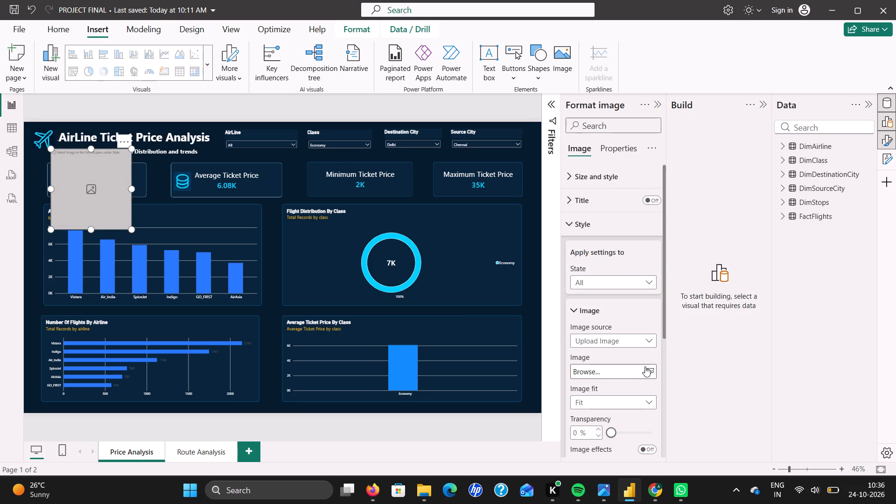
pyautogui.click(647, 369)
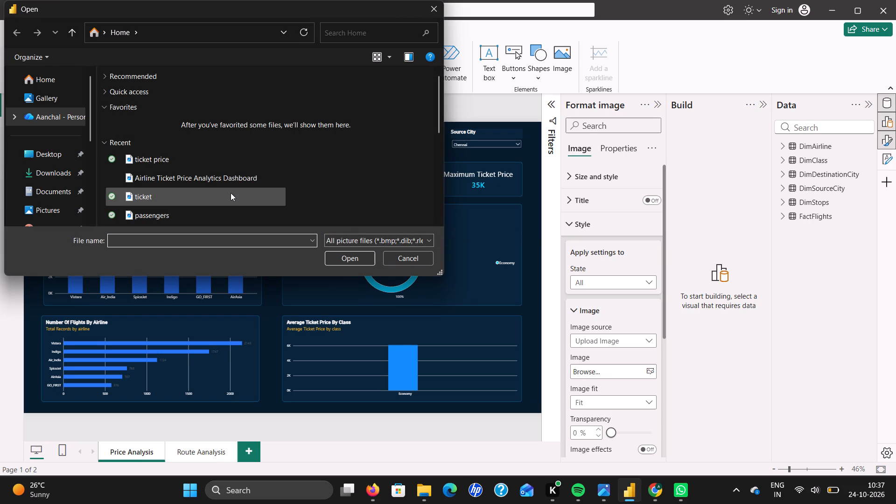
pyautogui.click(231, 193)
pyautogui.click(350, 261)
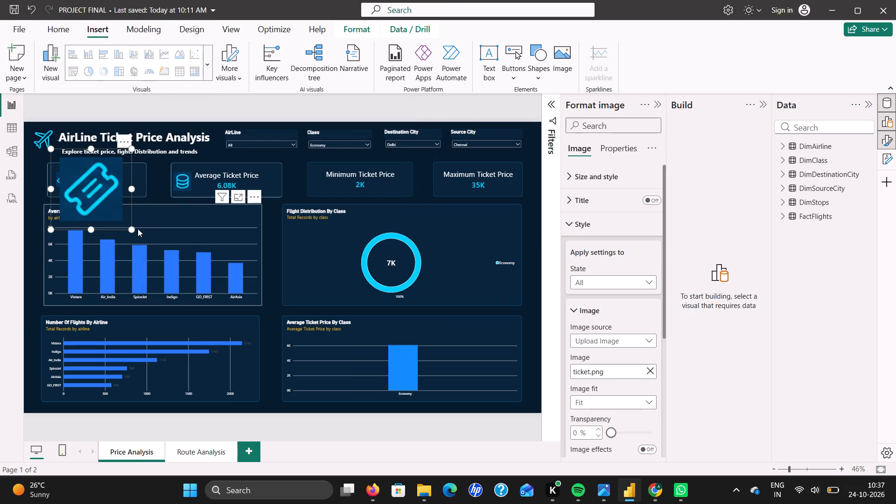
pyautogui.moveTo(131, 229); pyautogui.dragTo(98, 210)
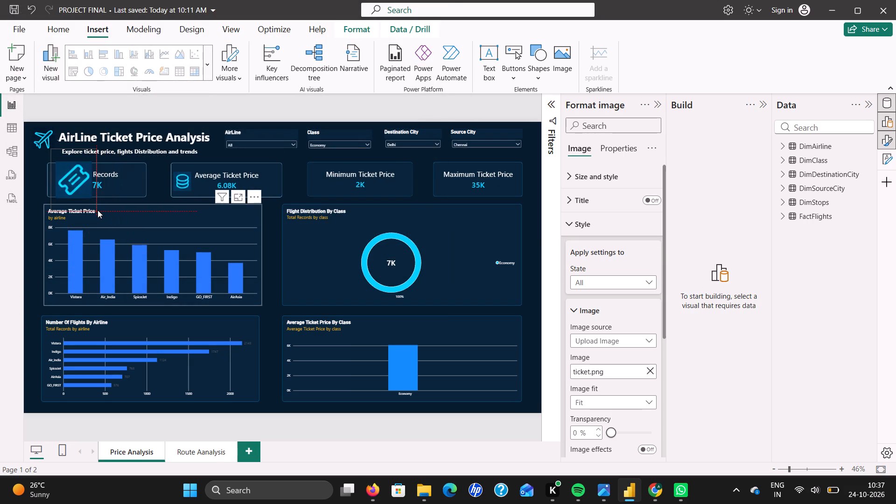
pyautogui.moveTo(98, 210); pyautogui.dragTo(74, 191)
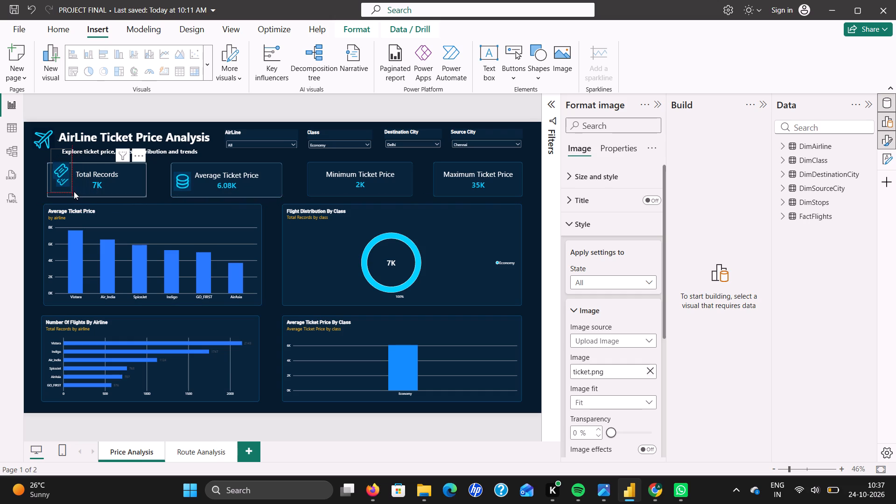
pyautogui.moveTo(74, 191); pyautogui.dragTo(74, 191)
pyautogui.moveTo(74, 191); pyautogui.dragTo(77, 187)
# Move the new ticket icon to the left end of the Minimum Ticket Price card.
pyautogui.rightClick(68, 167)
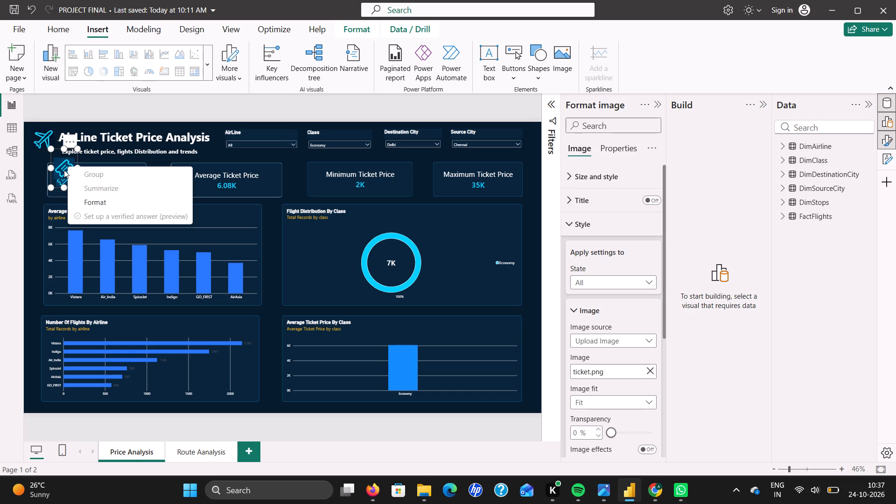
pyautogui.moveTo(64, 170); pyautogui.dragTo(273, 222)
pyautogui.click(273, 222)
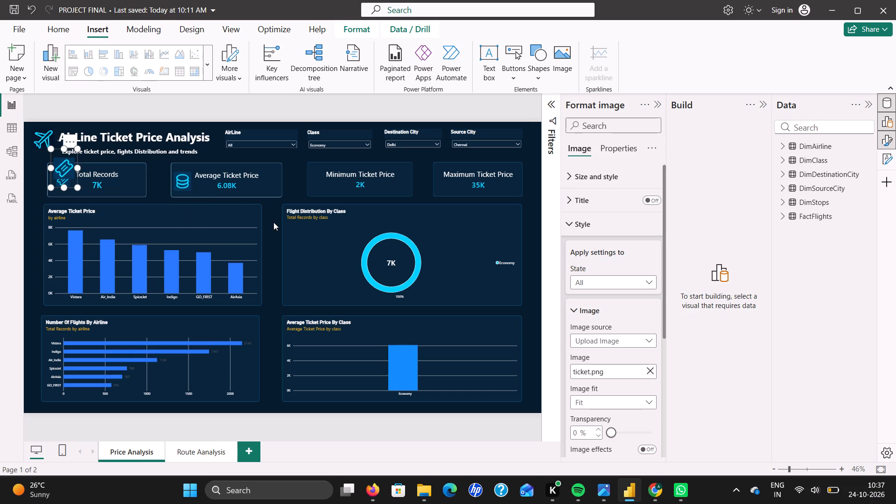
pyautogui.moveTo(68, 169); pyautogui.dragTo(137, 187)
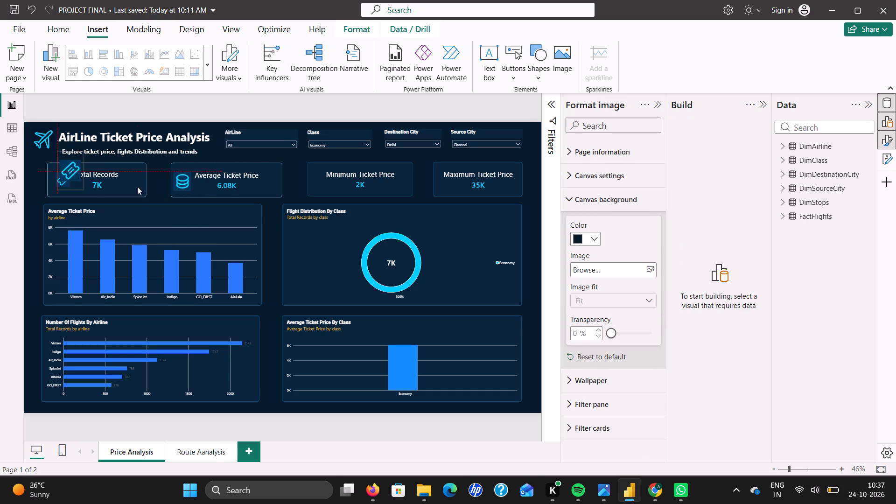
pyautogui.moveTo(137, 187); pyautogui.dragTo(329, 179)
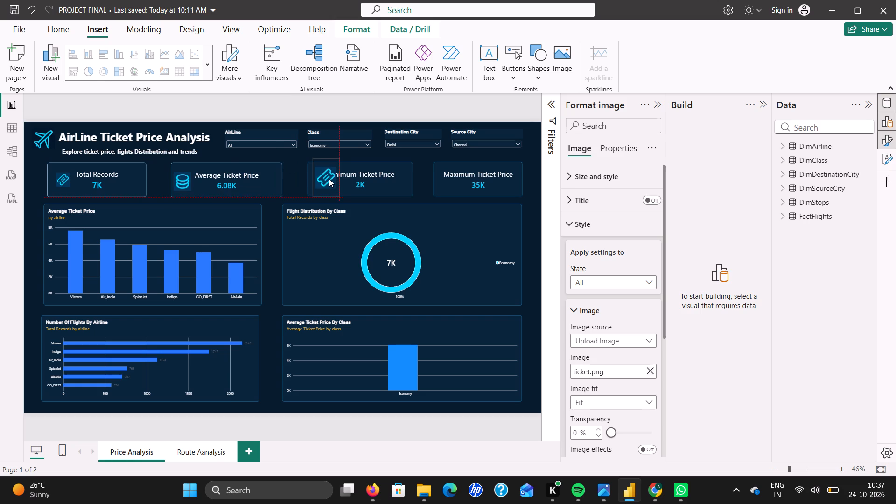
pyautogui.moveTo(329, 179); pyautogui.dragTo(326, 179)
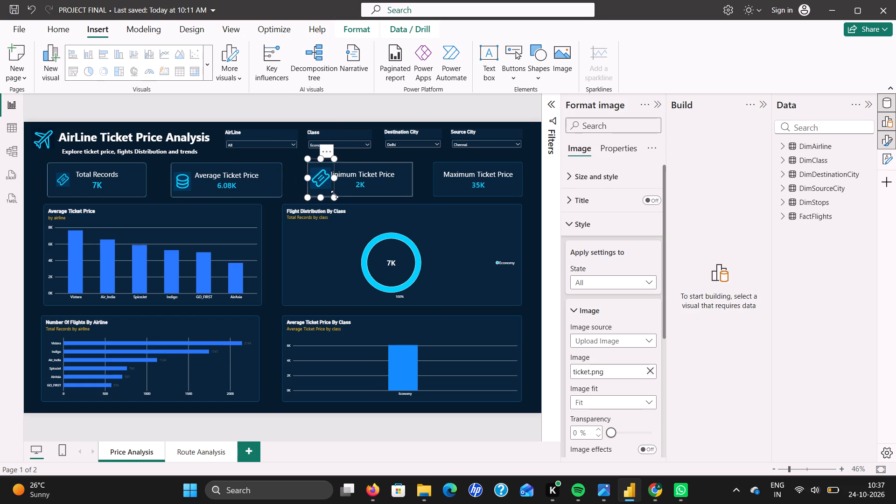
# Shrink the new ticket icon to fit inside the Minimum Ticket Price card, just left of its label.
pyautogui.moveTo(334, 197); pyautogui.dragTo(328, 188)
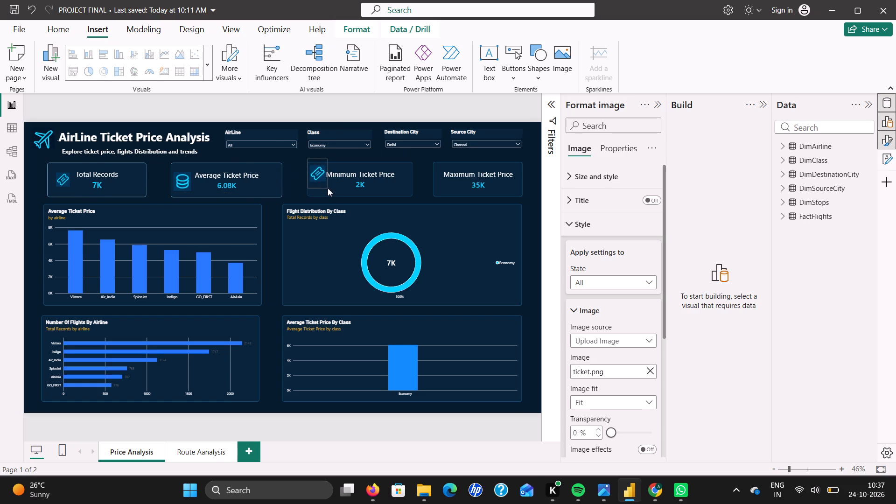
pyautogui.moveTo(328, 188); pyautogui.dragTo(328, 190)
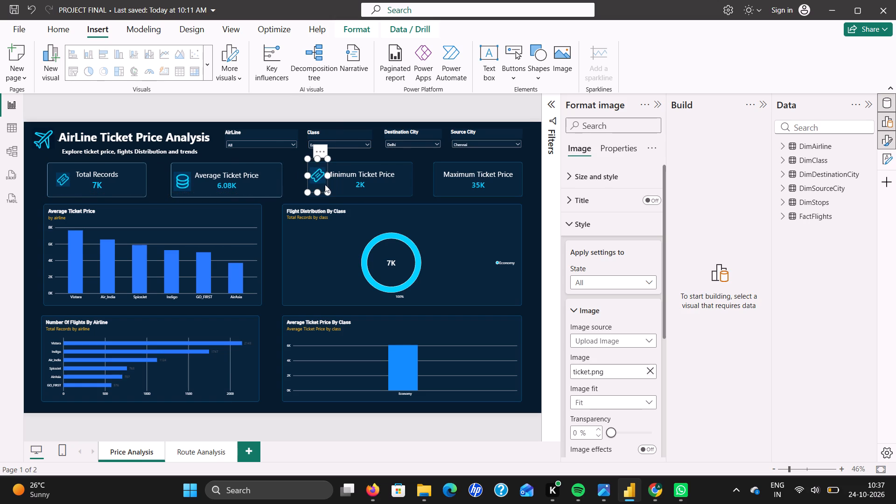
pyautogui.moveTo(307, 160); pyautogui.dragTo(311, 166)
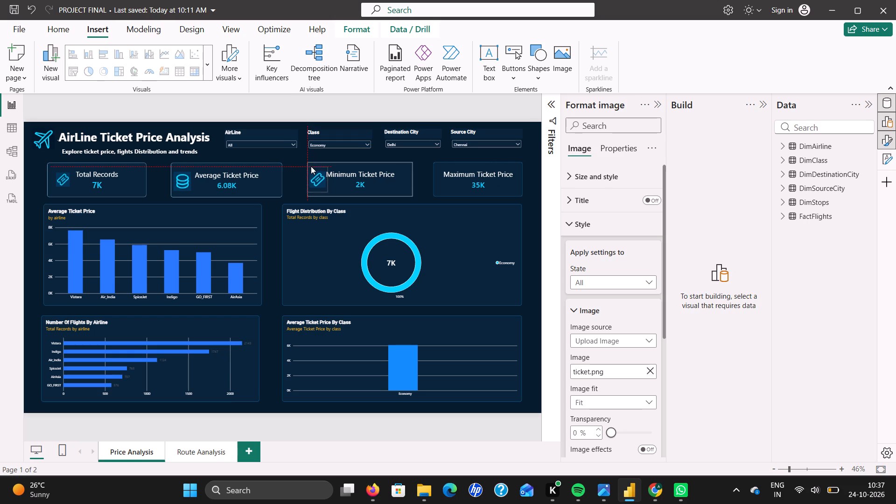
# Fine-tune the size of the ticket icon in the Minimum Ticket Price card from its upper-left corner.
pyautogui.moveTo(311, 166); pyautogui.dragTo(309, 168)
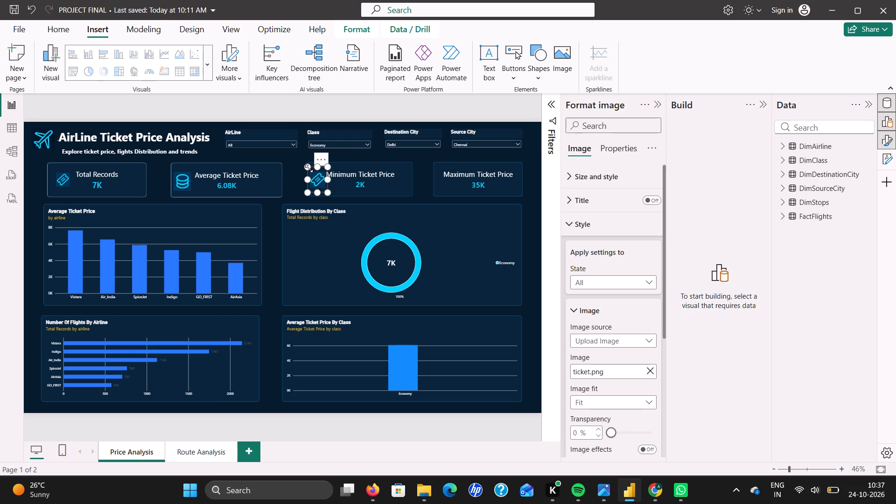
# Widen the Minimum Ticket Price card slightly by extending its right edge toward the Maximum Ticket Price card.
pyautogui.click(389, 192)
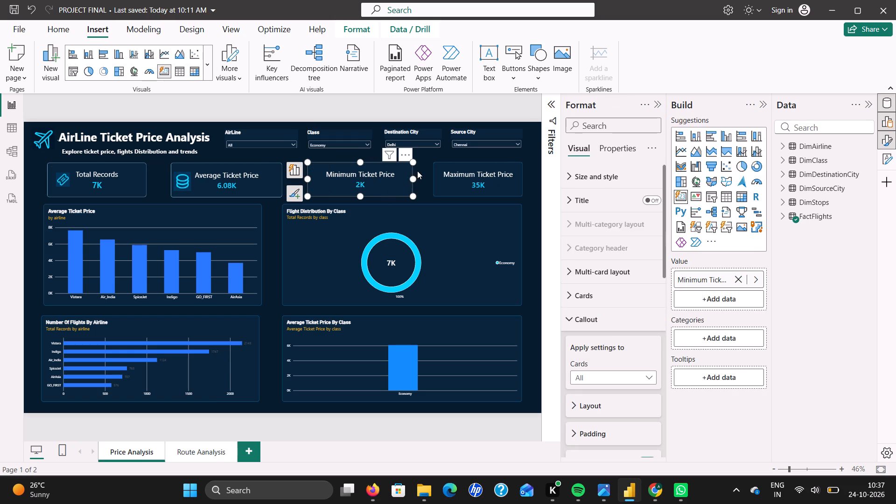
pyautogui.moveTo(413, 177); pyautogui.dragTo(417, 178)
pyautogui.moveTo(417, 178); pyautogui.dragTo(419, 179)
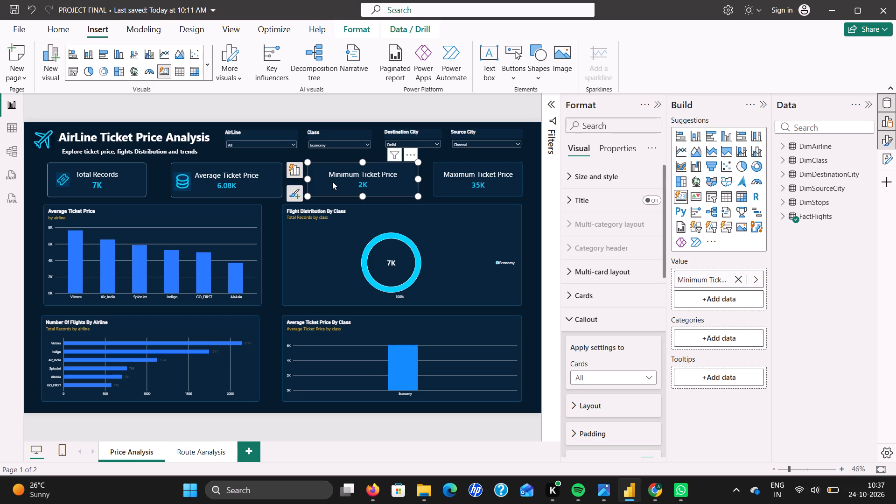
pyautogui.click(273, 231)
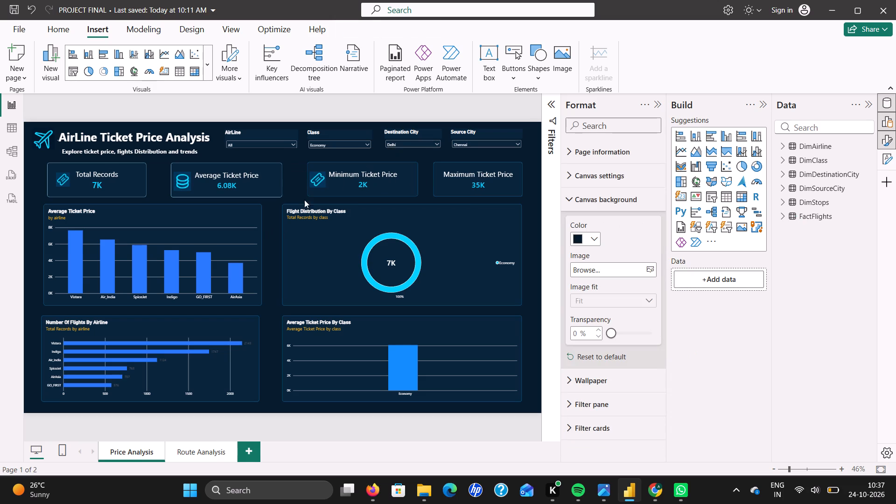
# Enlarge the ticket icon in the Minimum Ticket Price card slightly, extending it toward the card's label.
pyautogui.doubleClick(324, 181)
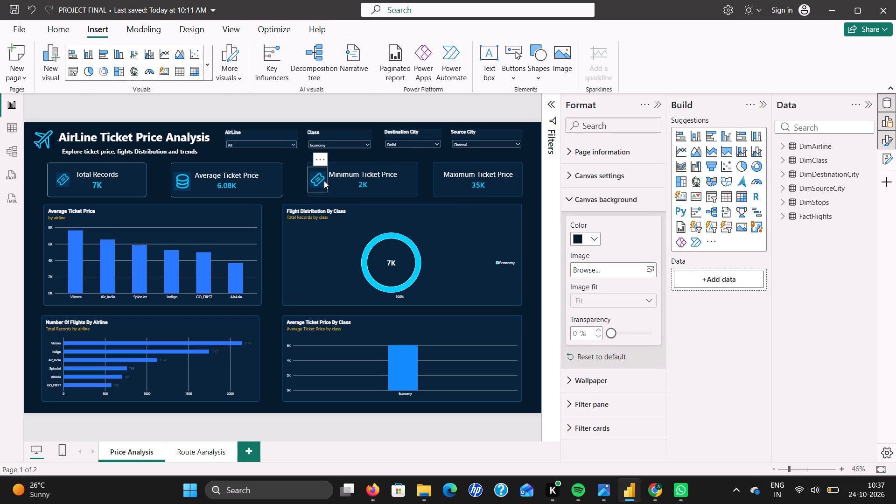
pyautogui.click(327, 191)
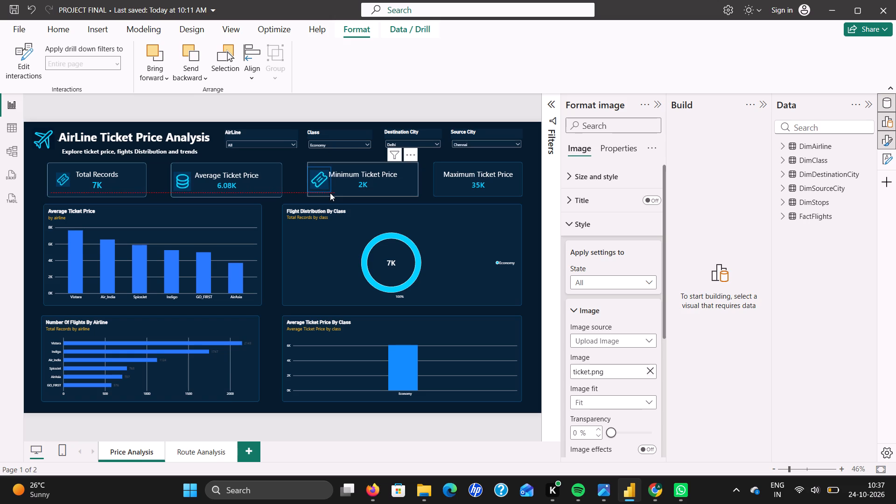
pyautogui.click(273, 233)
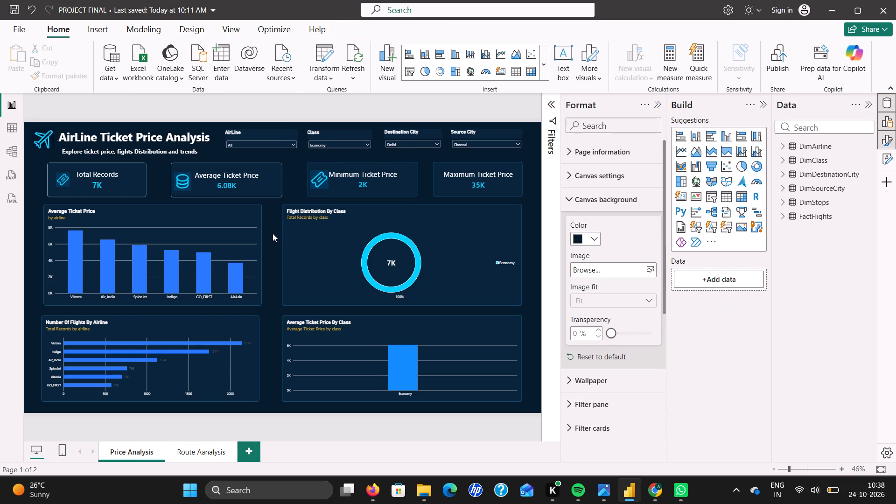
# Enlarge the ticket icon in the Total Records card slightly by extending both its left and right sides.
pyautogui.click(63, 175)
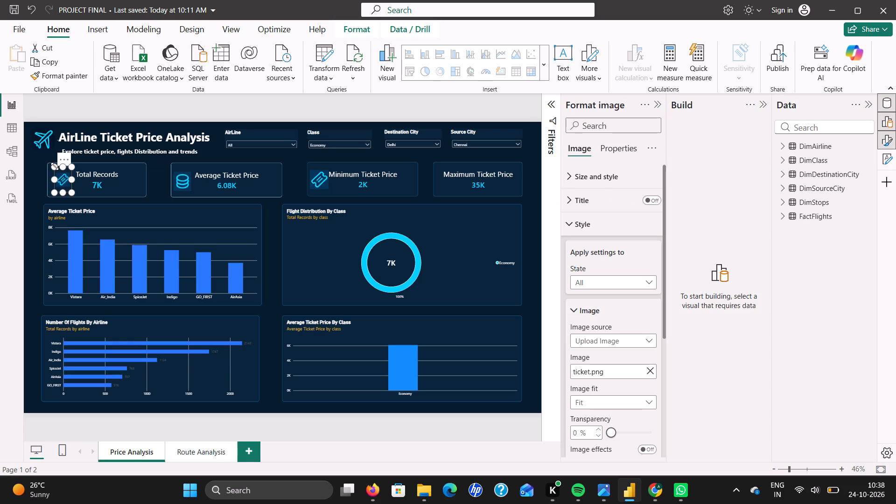
pyautogui.click(55, 166)
pyautogui.moveTo(70, 179); pyautogui.dragTo(74, 181)
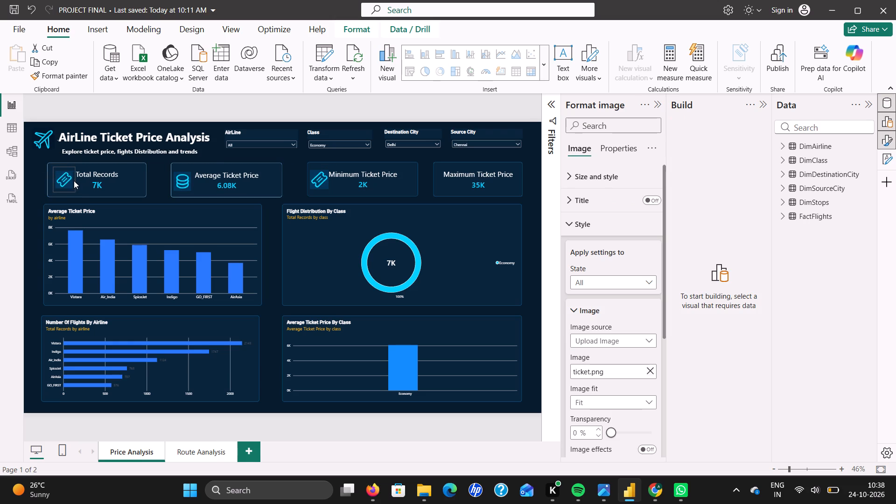
pyautogui.moveTo(74, 181); pyautogui.dragTo(74, 181)
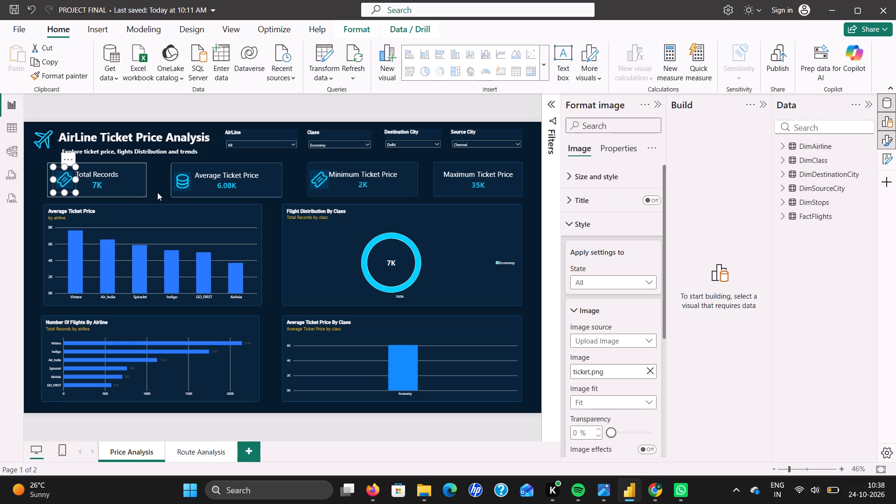
pyautogui.click(157, 192)
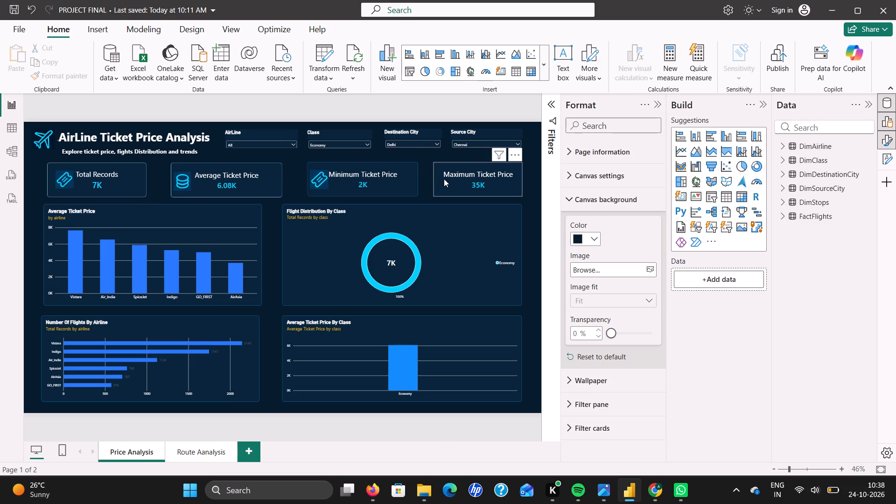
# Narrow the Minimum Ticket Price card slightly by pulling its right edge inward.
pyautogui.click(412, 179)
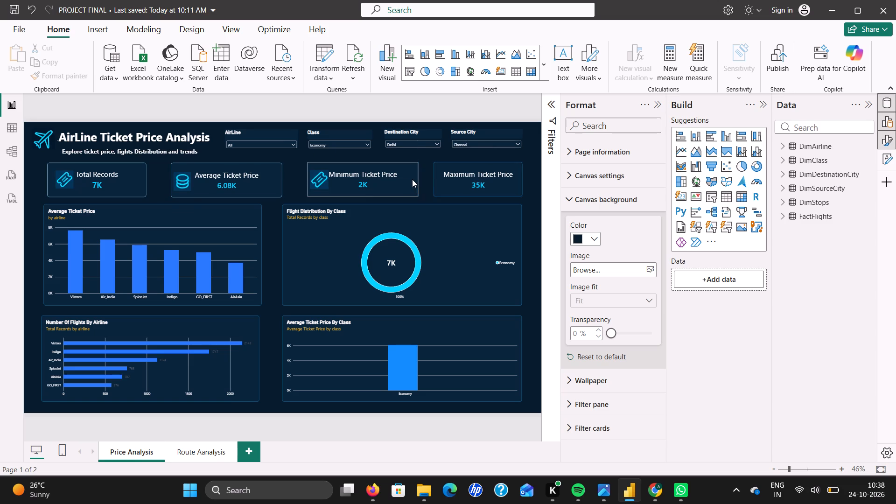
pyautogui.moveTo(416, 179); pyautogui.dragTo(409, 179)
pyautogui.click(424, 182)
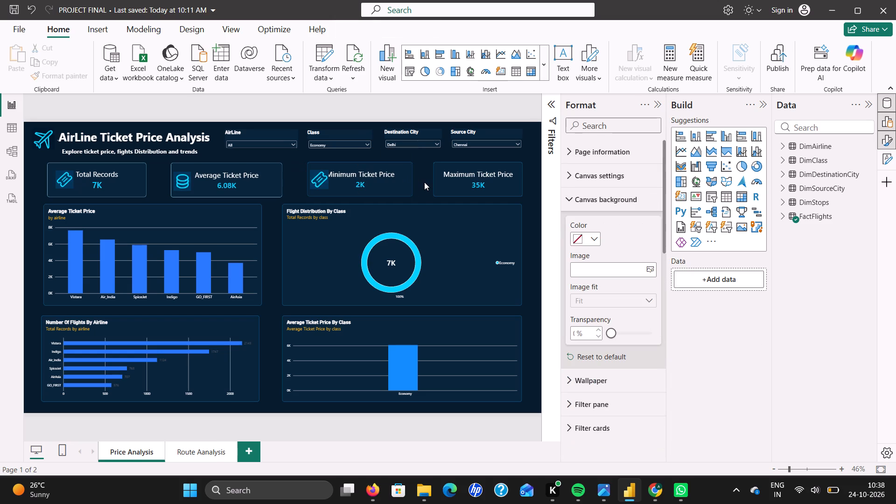
# Extend the left edge of the Minimum Ticket Price card slightly toward the Average Ticket Price card.
pyautogui.click(343, 183)
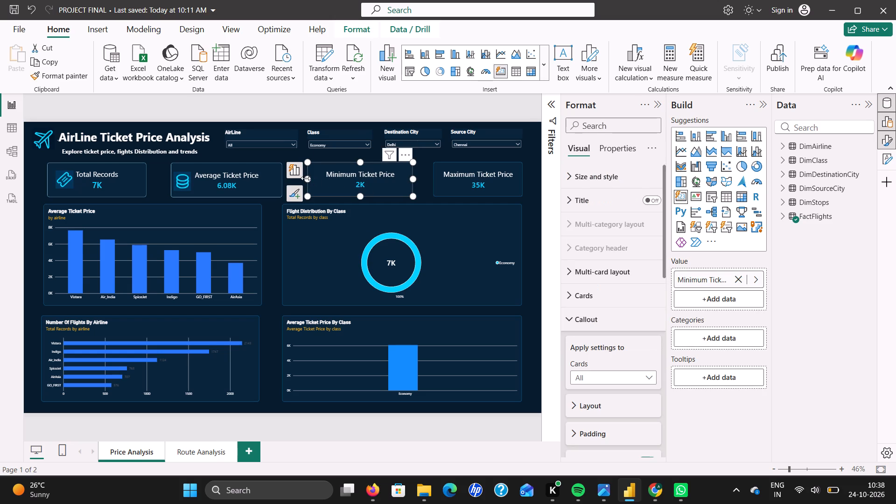
pyautogui.click(306, 178)
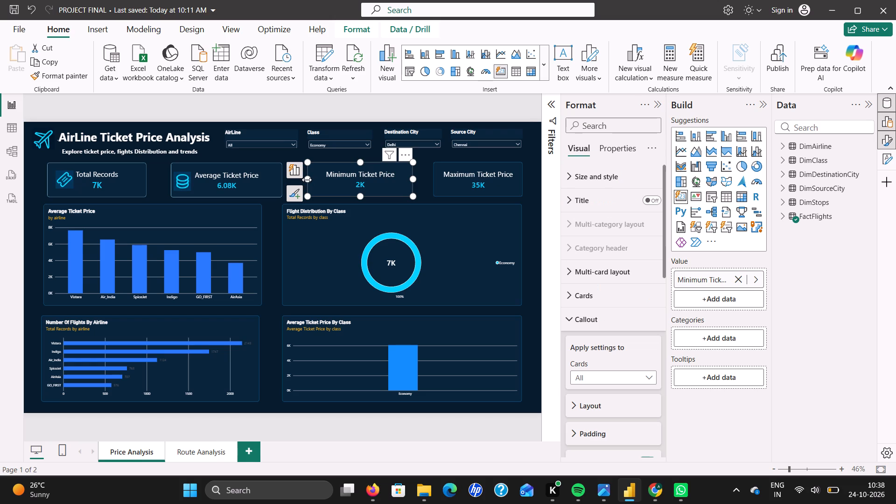
pyautogui.click(307, 180)
pyautogui.moveTo(308, 181); pyautogui.dragTo(304, 181)
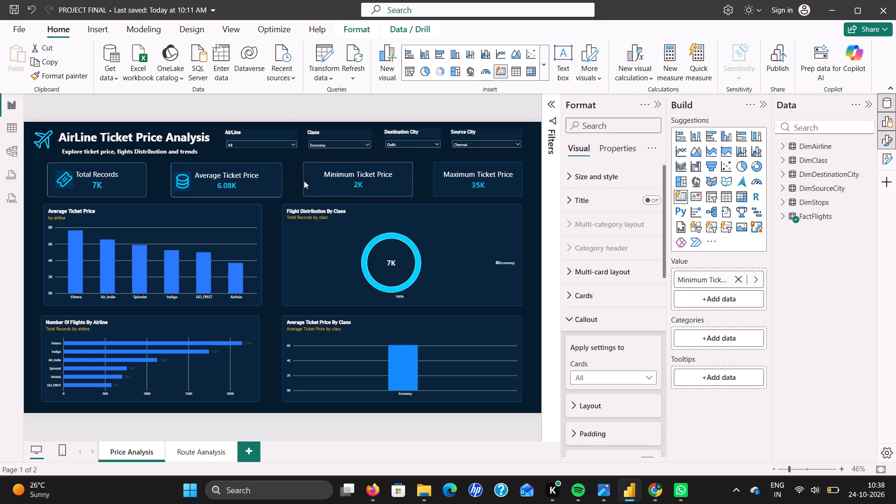
pyautogui.moveTo(304, 181); pyautogui.dragTo(303, 182)
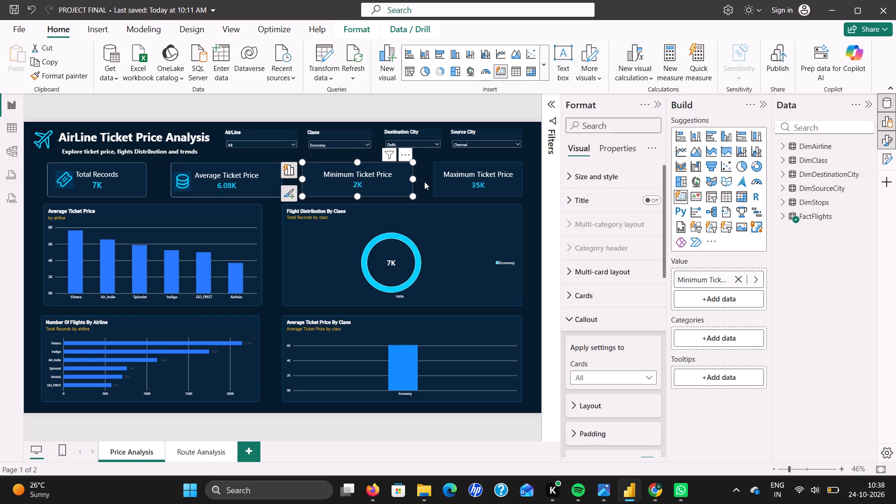
pyautogui.click(424, 182)
# Move the ticket icon slightly left and down within the Minimum Ticket Price card, clear of its label.
pyautogui.moveTo(321, 179); pyautogui.dragTo(316, 183)
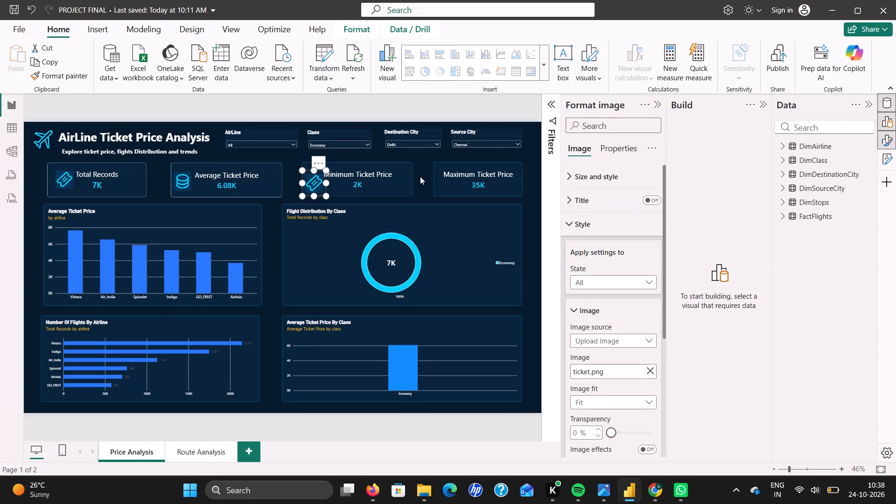
pyautogui.click(421, 177)
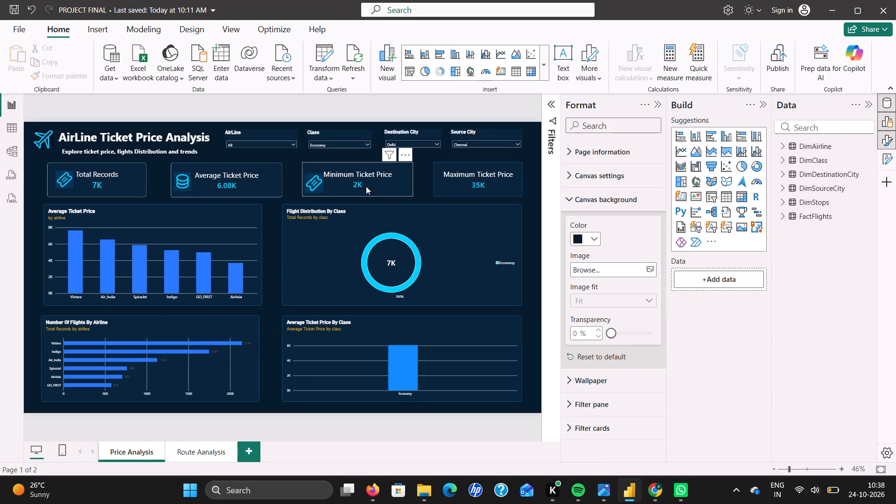
# Extend the right edge of the Minimum Ticket Price card slightly toward the Maximum Ticket Price card.
pyautogui.click(411, 179)
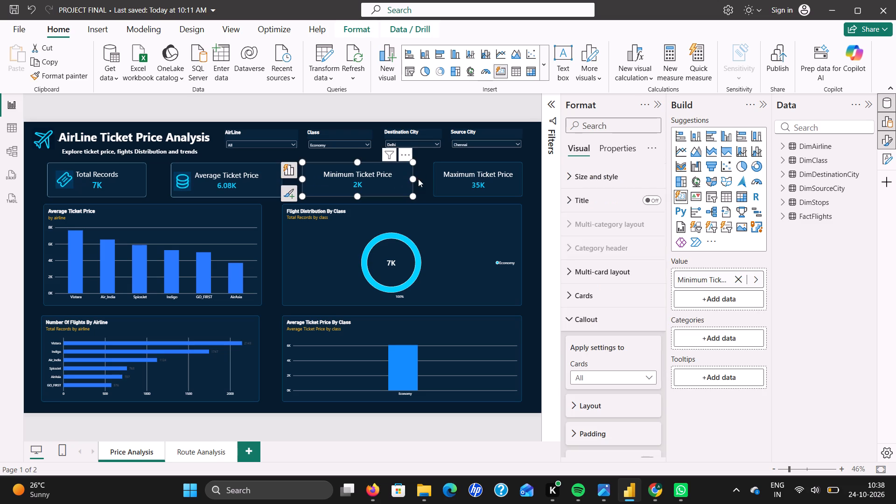
pyautogui.click(413, 179)
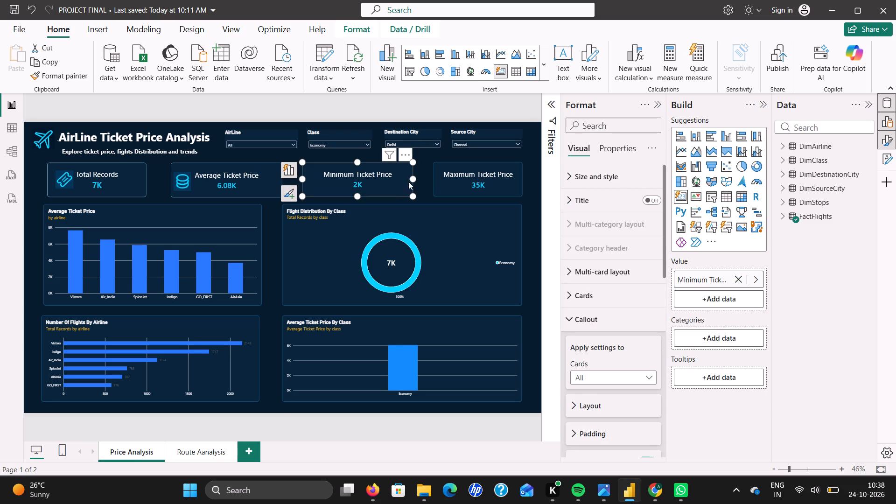
pyautogui.moveTo(413, 179); pyautogui.dragTo(416, 179)
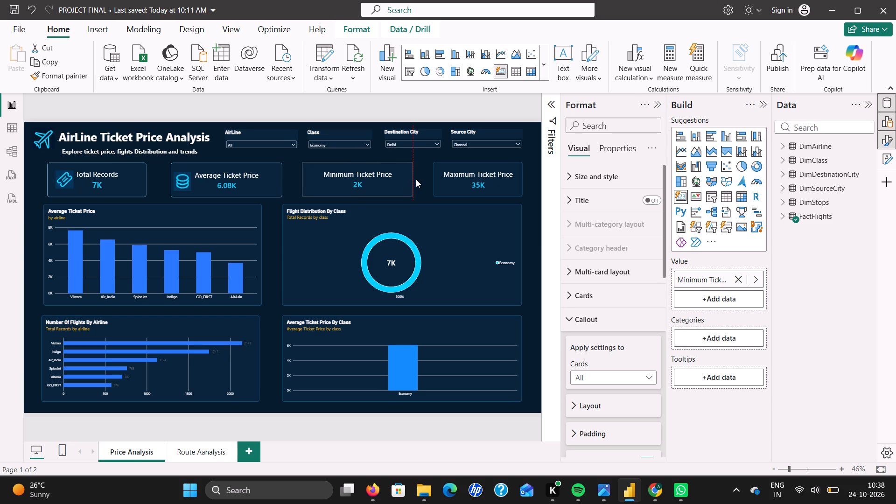
pyautogui.moveTo(416, 179); pyautogui.dragTo(417, 179)
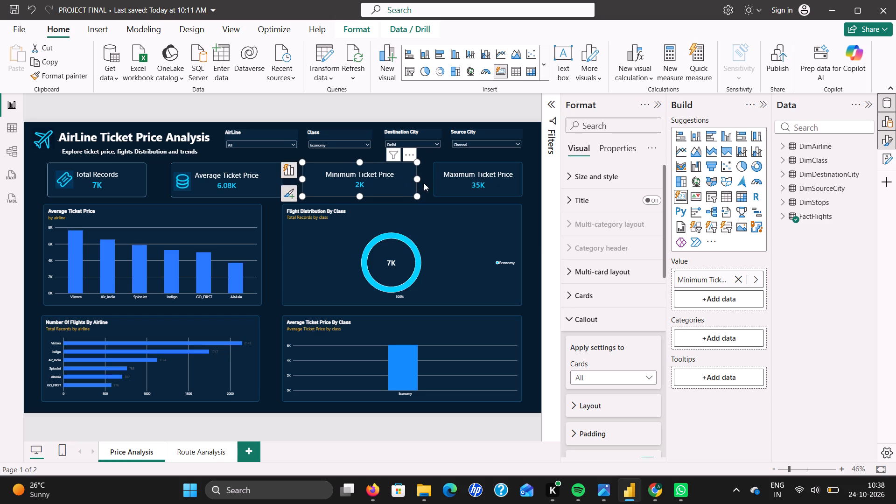
pyautogui.click(425, 184)
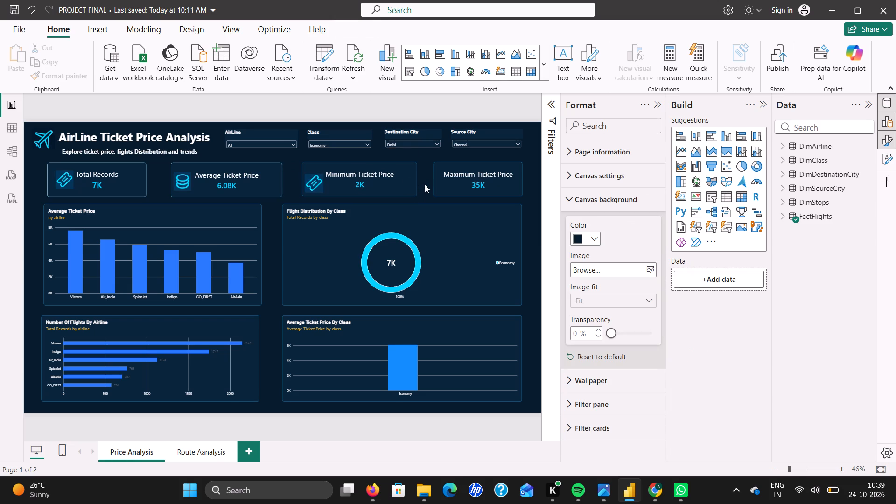
# Move the Average Ticket Price card slightly left toward Total Records, keeping it level with the other KPI cards.
pyautogui.moveTo(265, 180); pyautogui.dragTo(257, 181)
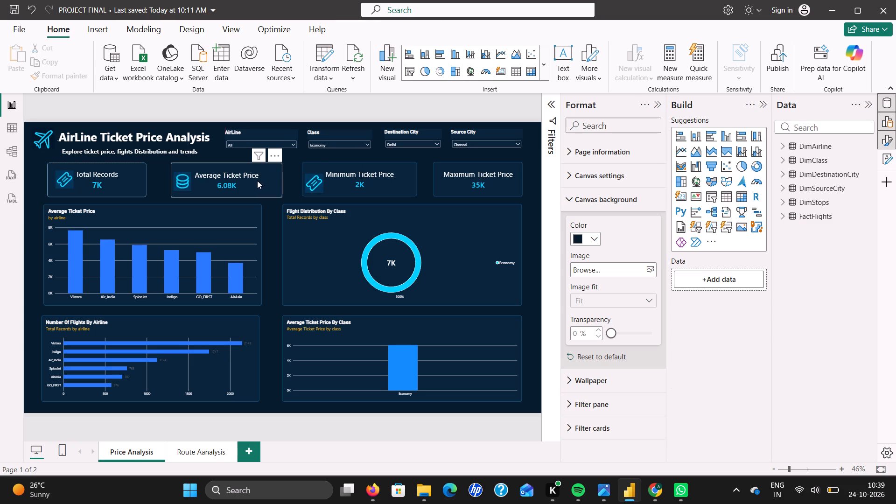
pyautogui.moveTo(257, 181); pyautogui.dragTo(256, 181)
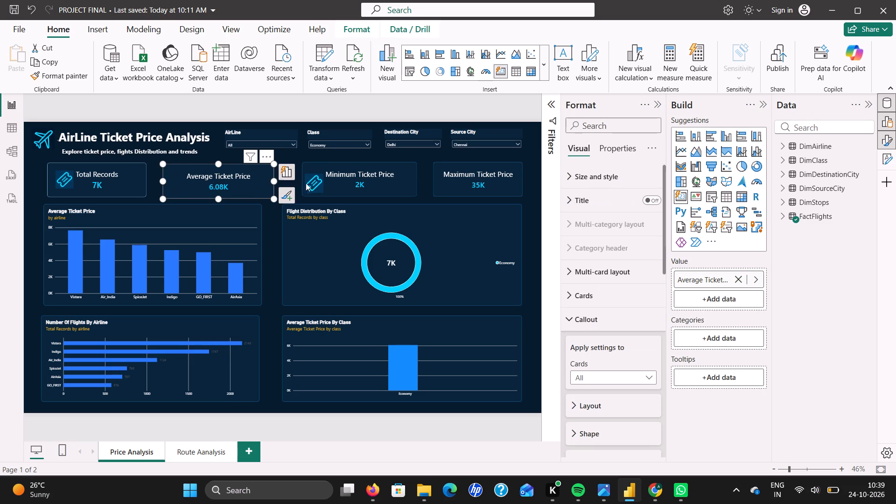
pyautogui.click(258, 184)
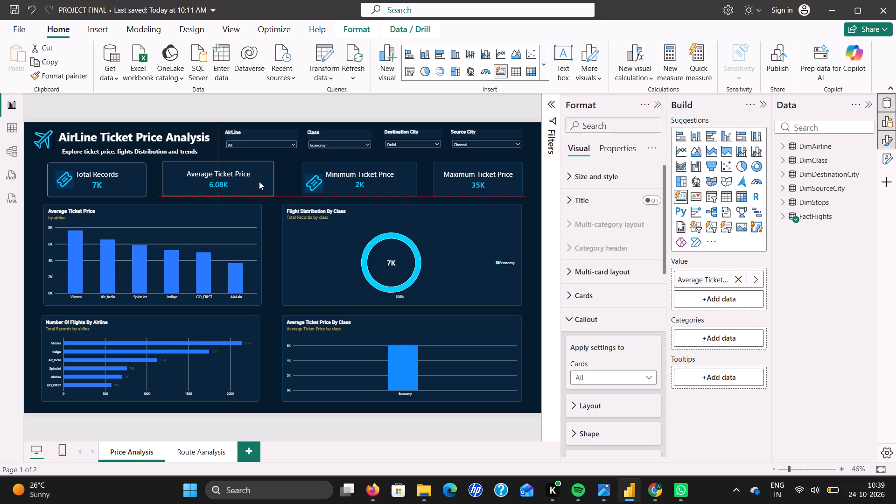
# Move the Minimum Ticket Price card left toward the Average Ticket Price card, level with the KPI row.
pyautogui.moveTo(345, 183); pyautogui.dragTo(337, 184)
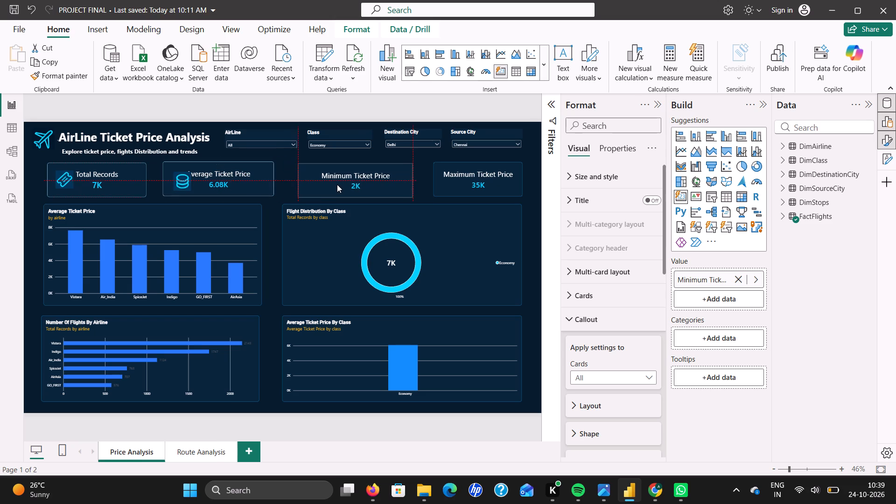
pyautogui.moveTo(337, 184); pyautogui.dragTo(336, 183)
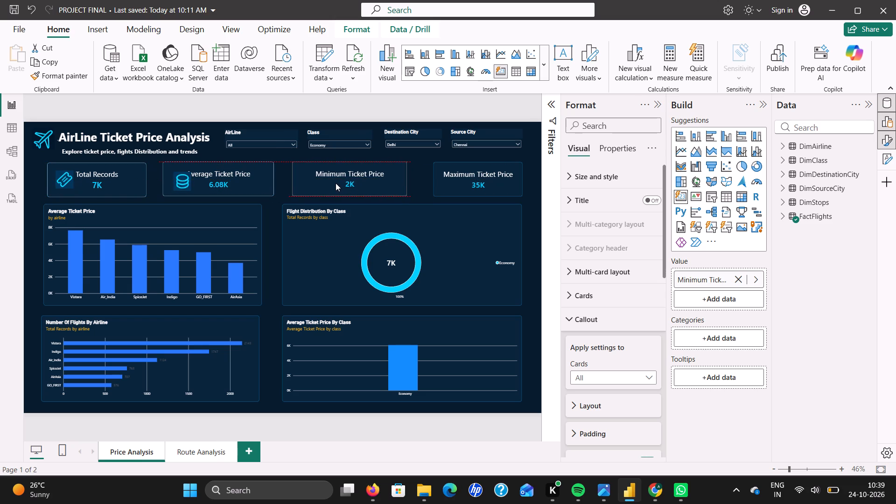
pyautogui.moveTo(336, 183); pyautogui.dragTo(336, 183)
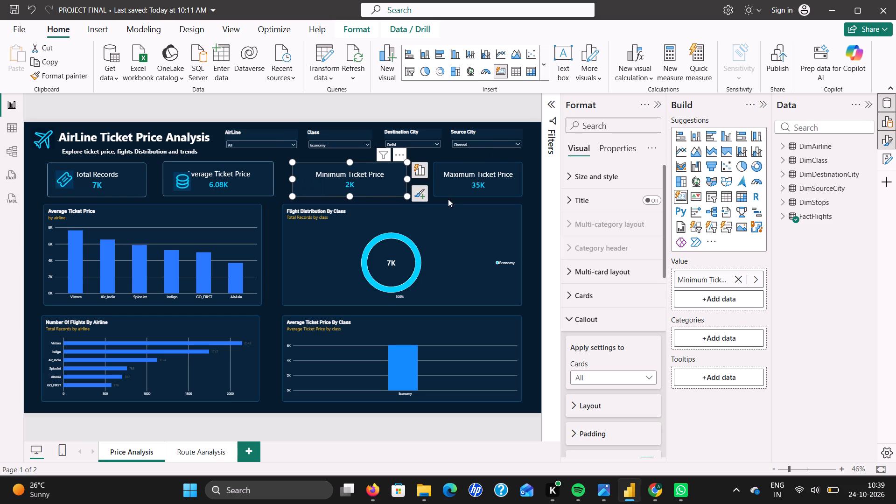
pyautogui.click(267, 277)
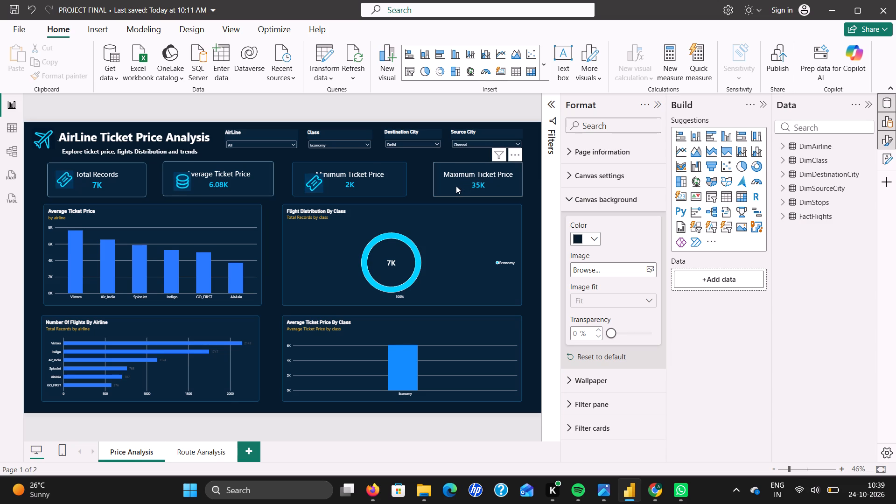
# Extend the left edge of the Maximum Ticket Price card toward the Minimum Ticket Price card, keeping its right edge in place.
pyautogui.click(455, 187)
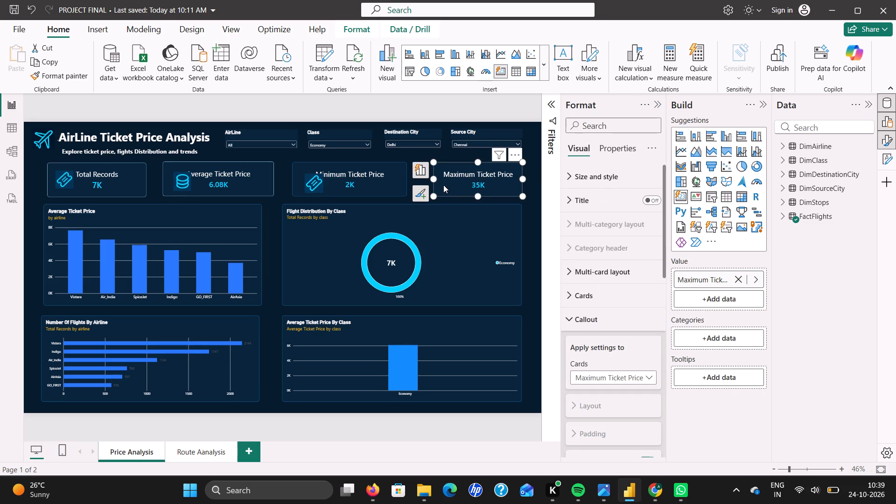
pyautogui.moveTo(433, 178); pyautogui.dragTo(427, 176)
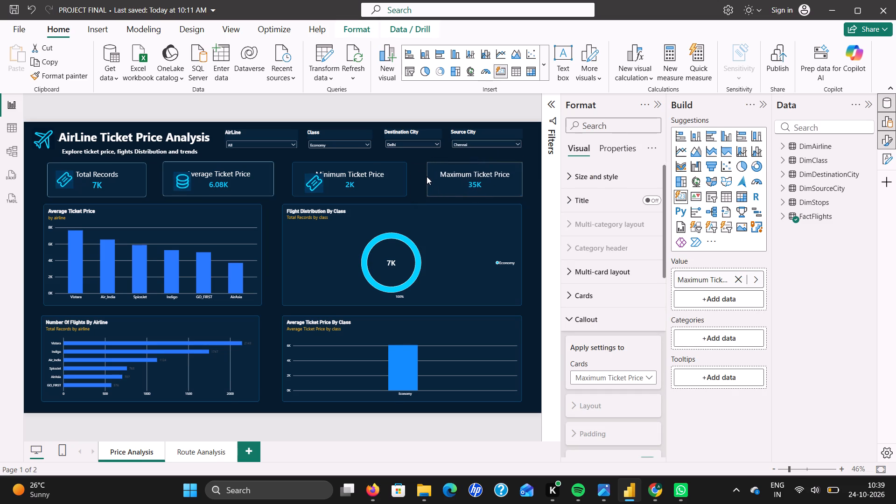
pyautogui.moveTo(427, 176); pyautogui.dragTo(425, 175)
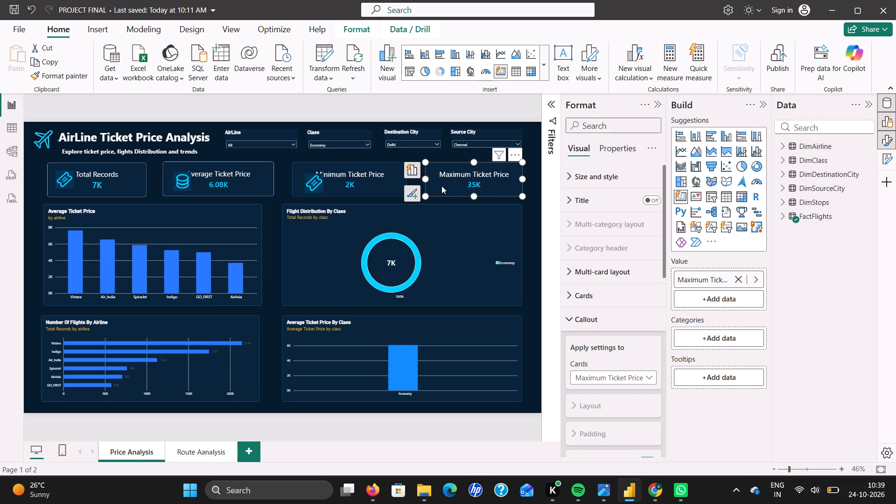
pyautogui.click(441, 186)
pyautogui.moveTo(472, 195); pyautogui.dragTo(474, 193)
pyautogui.moveTo(474, 193); pyautogui.dragTo(476, 193)
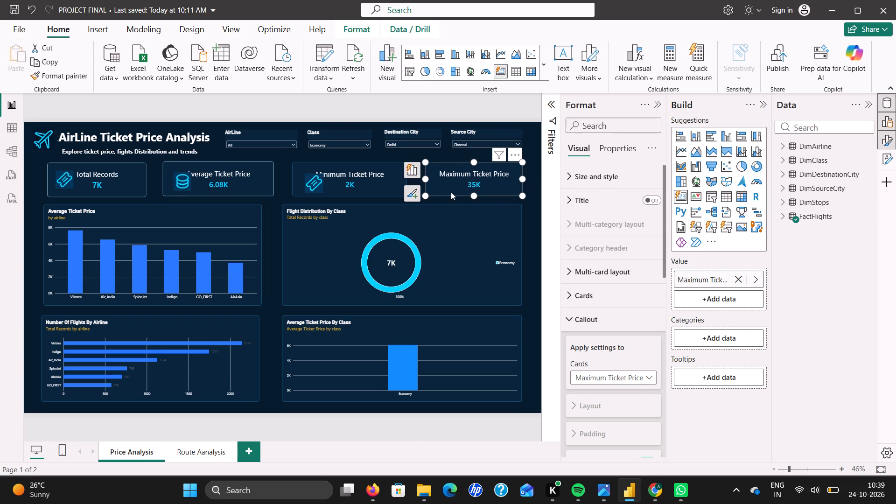
pyautogui.moveTo(425, 178); pyautogui.dragTo(423, 178)
pyautogui.moveTo(423, 178); pyautogui.dragTo(420, 177)
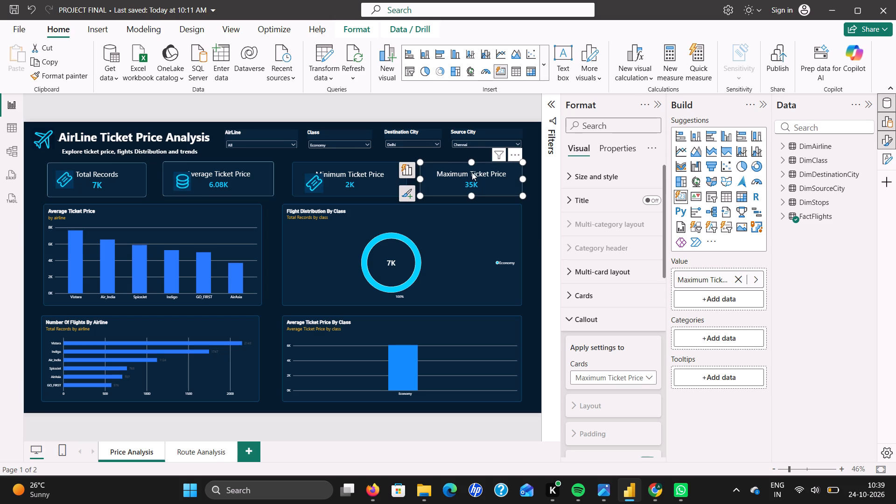
pyautogui.click(534, 192)
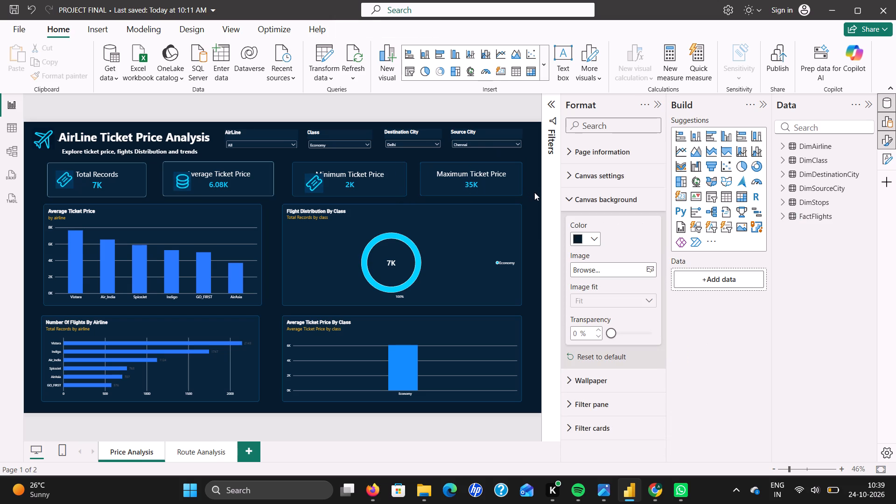
# Shift the icons in the Minimum and Average Ticket Price cards to the cards' left edges, clear of the labels.
pyautogui.moveTo(316, 181); pyautogui.dragTo(309, 180)
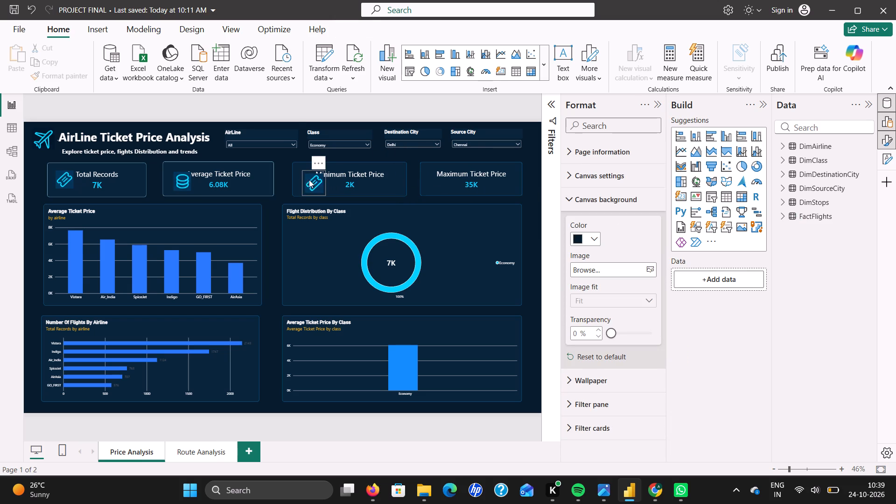
pyautogui.moveTo(309, 180); pyautogui.dragTo(307, 178)
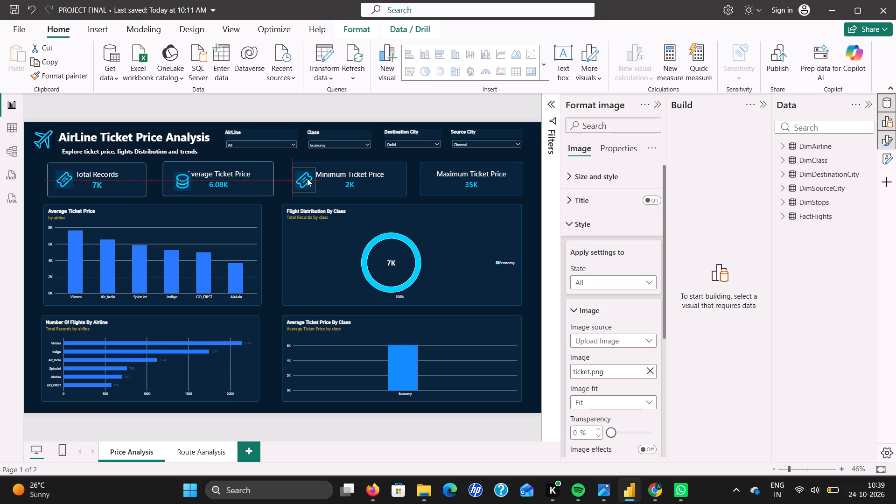
pyautogui.moveTo(307, 178); pyautogui.dragTo(308, 179)
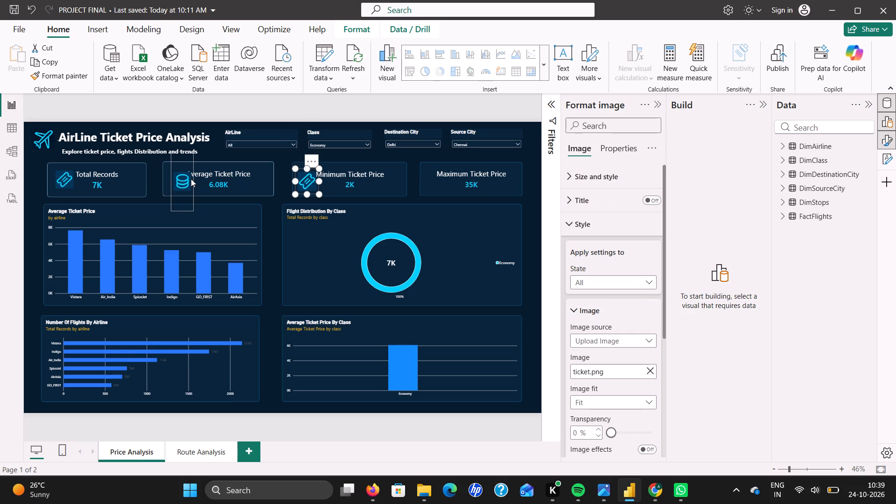
pyautogui.moveTo(183, 178); pyautogui.dragTo(176, 176)
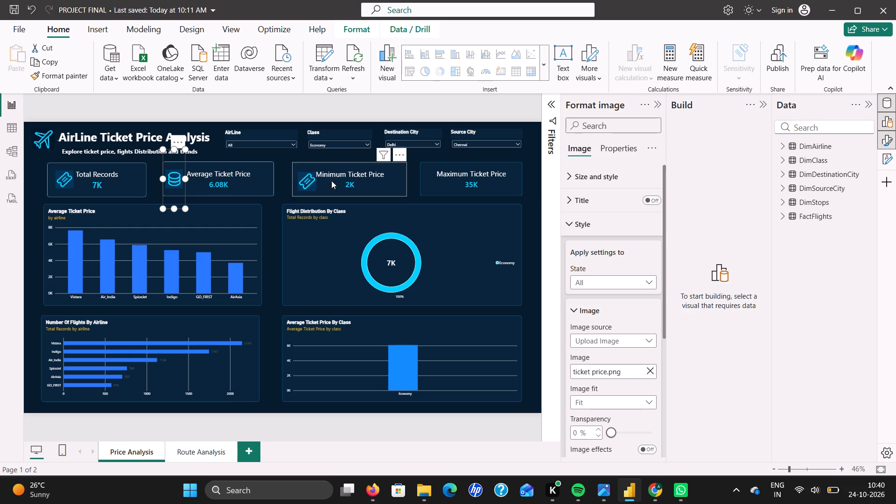
pyautogui.click(308, 180)
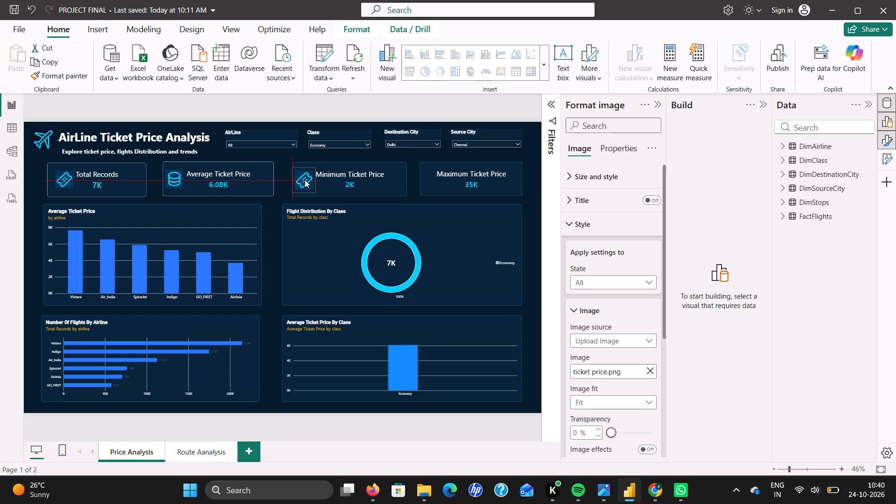
pyautogui.click(410, 180)
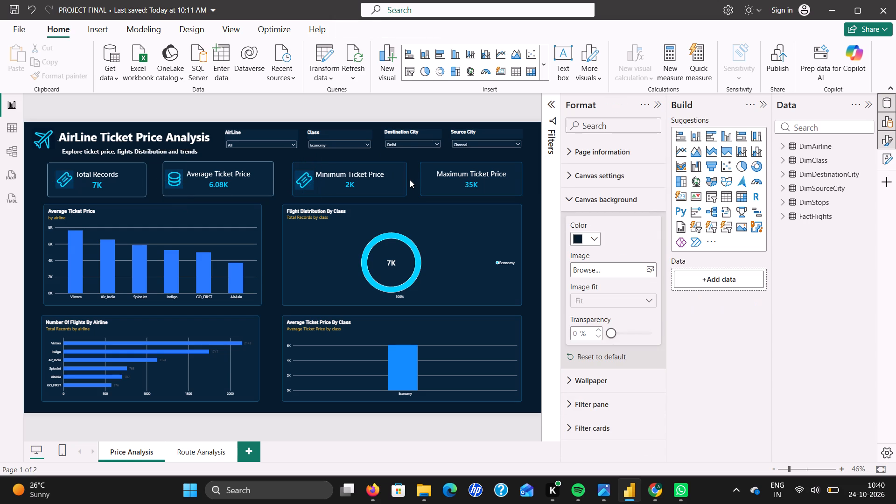
# Compare the layout and background of the Route Aanalysis page with the Price Analysis page.
pyautogui.click(210, 448)
pyautogui.click(210, 448)
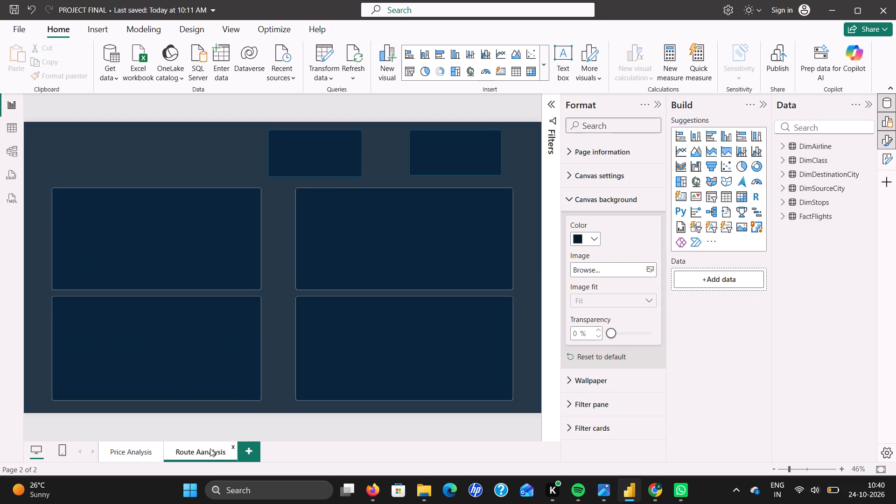
pyautogui.click(142, 448)
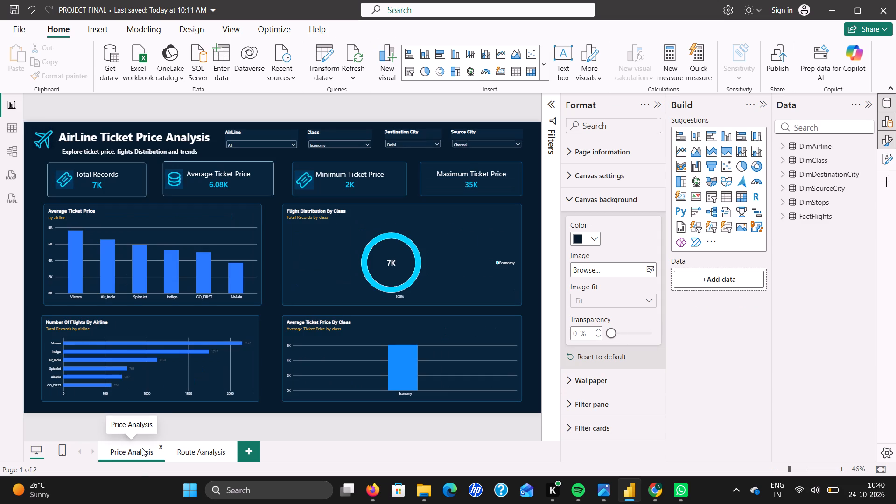
pyautogui.click(196, 458)
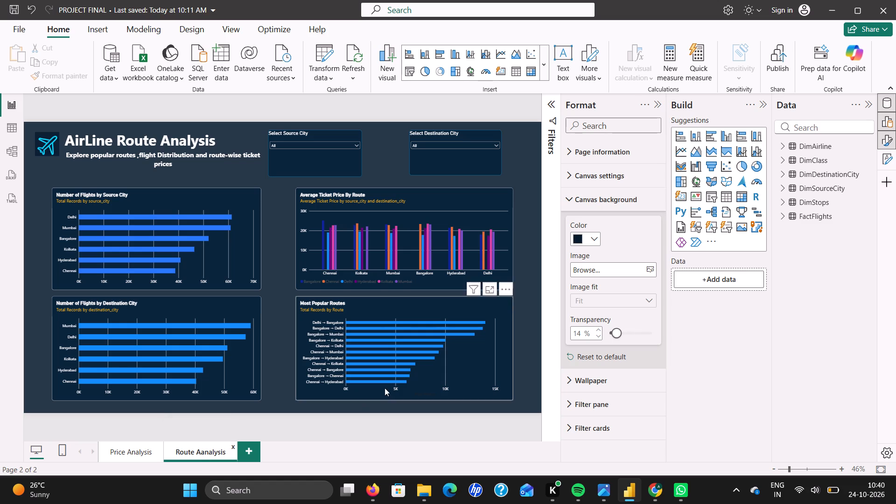
pyautogui.click(529, 401)
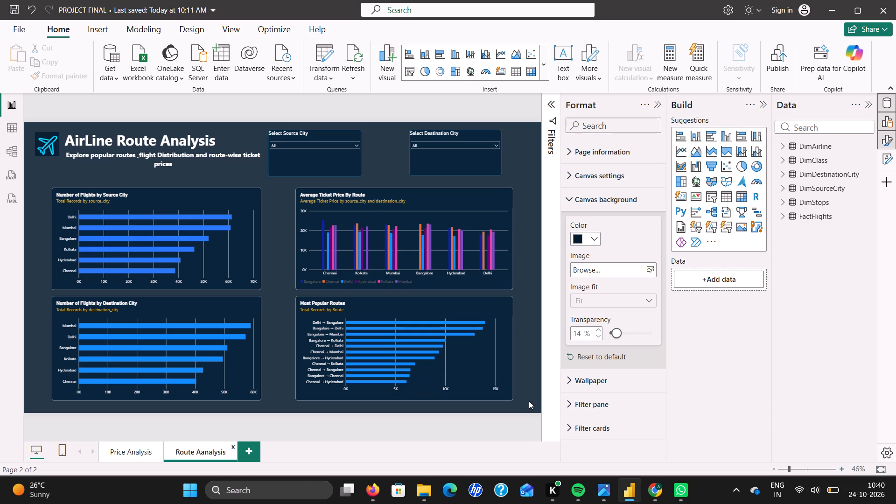
pyautogui.click(533, 323)
pyautogui.click(131, 451)
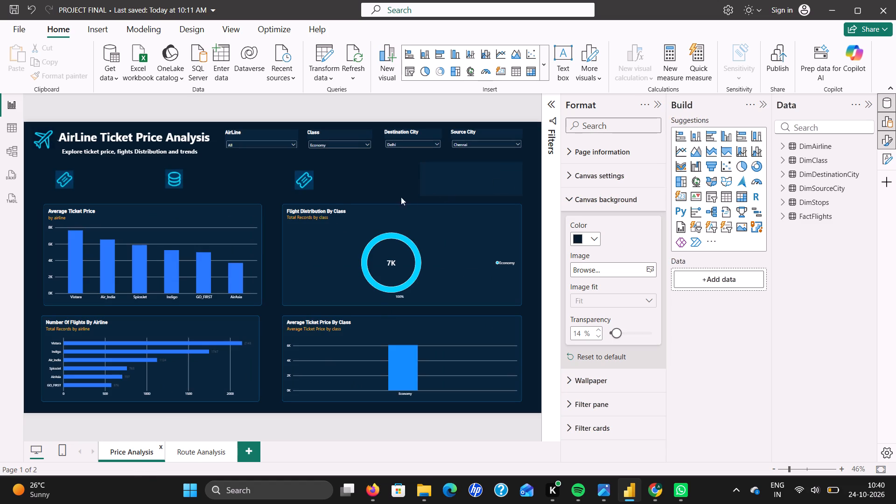
# Insert the "ticket price" picture as a new image on the Price Analysis page.
pyautogui.click(96, 26)
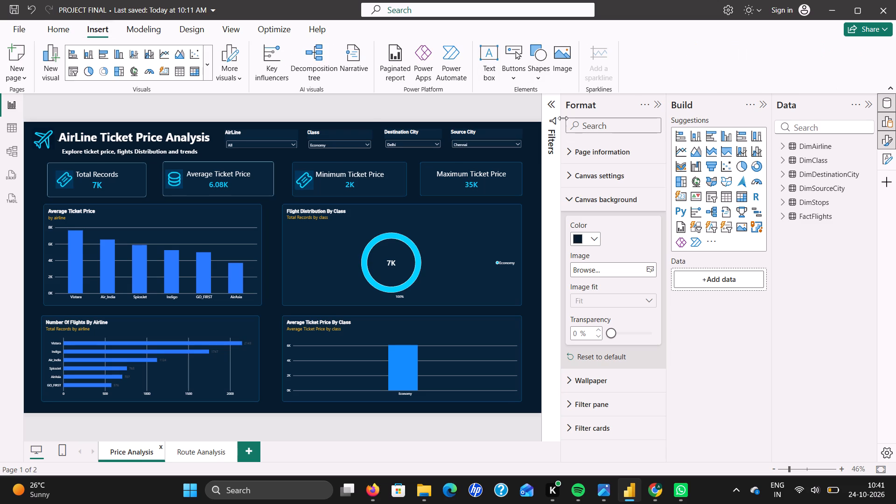
pyautogui.click(560, 63)
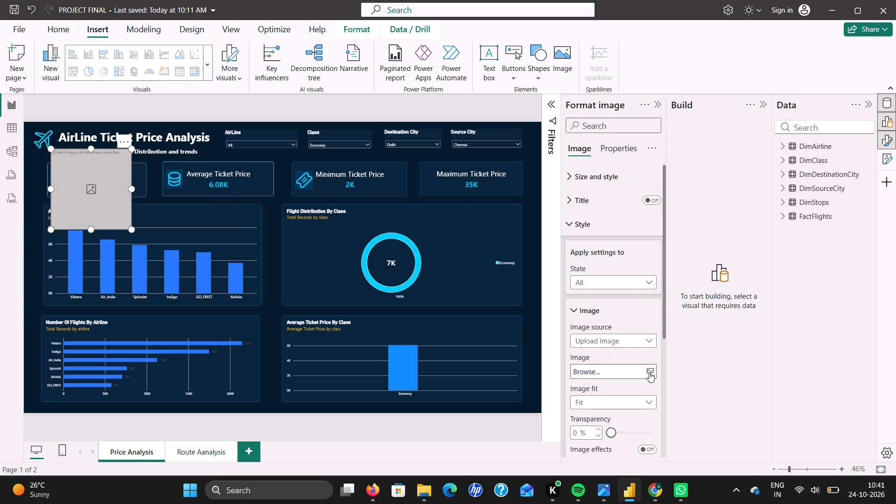
pyautogui.click(649, 372)
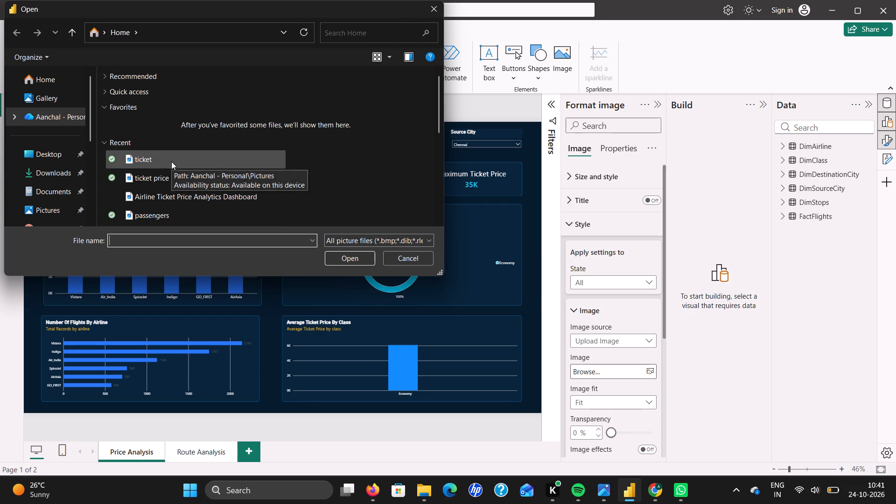
pyautogui.click(161, 174)
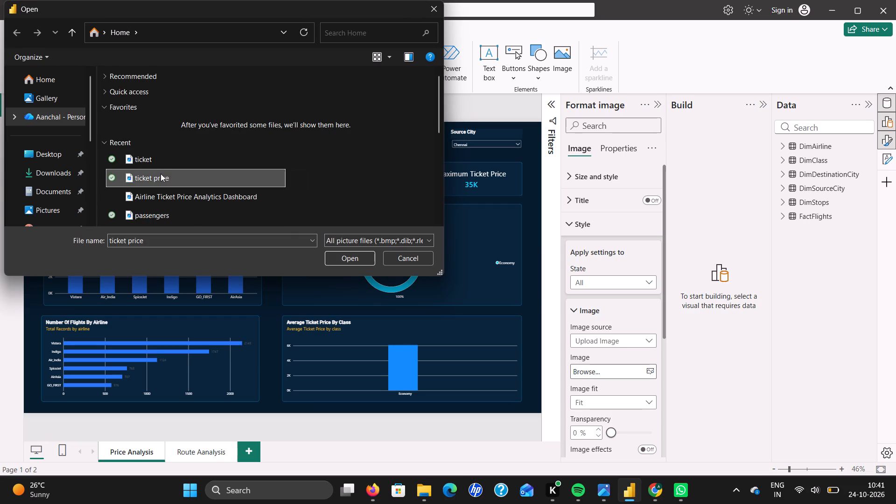
pyautogui.click(348, 262)
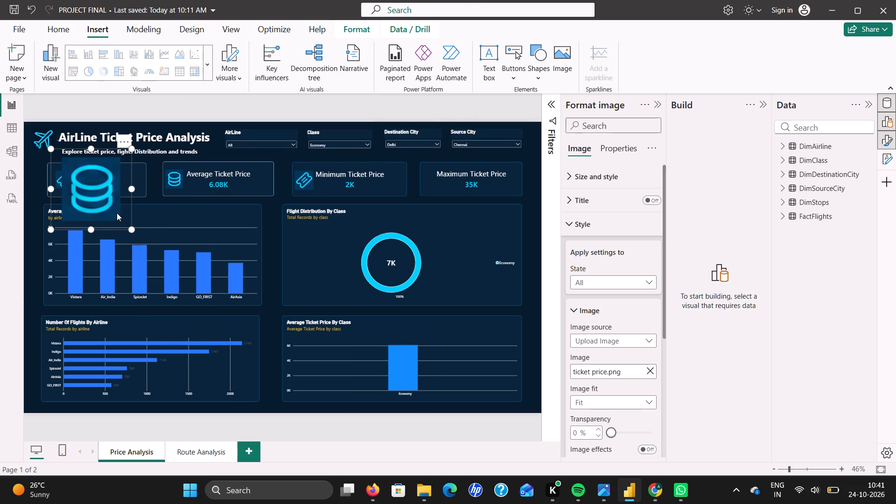
# Shrink the new coin-stack image to icon size and place it at the left end of the Maximum Ticket Price card.
pyautogui.moveTo(131, 229); pyautogui.dragTo(83, 187)
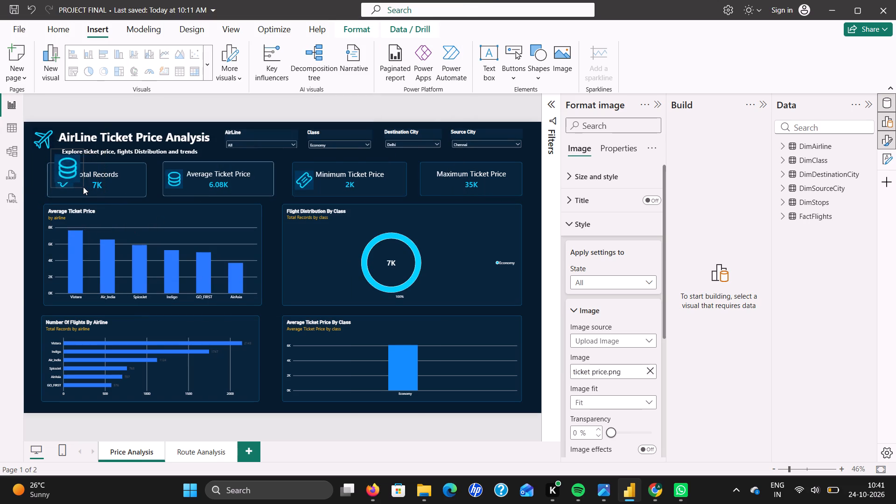
pyautogui.moveTo(83, 187); pyautogui.dragTo(81, 187)
pyautogui.moveTo(63, 169); pyautogui.dragTo(425, 181)
pyautogui.moveTo(411, 200); pyautogui.dragTo(414, 198)
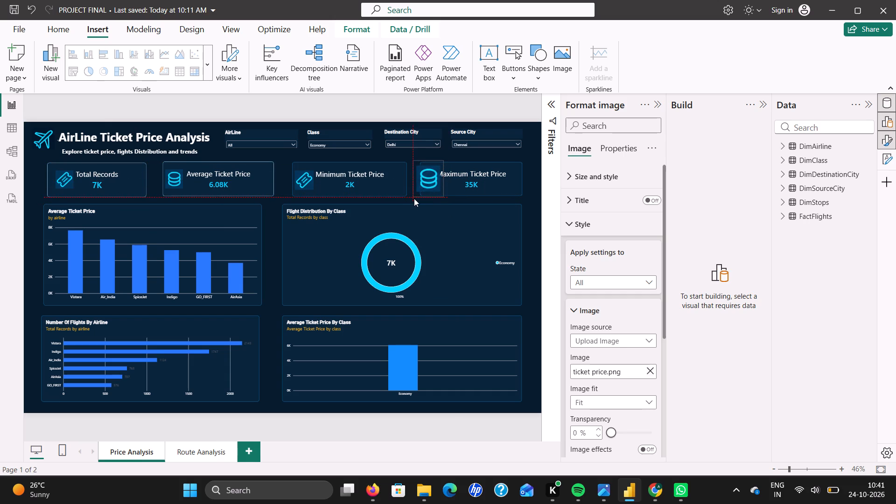
pyautogui.moveTo(414, 198); pyautogui.dragTo(420, 198)
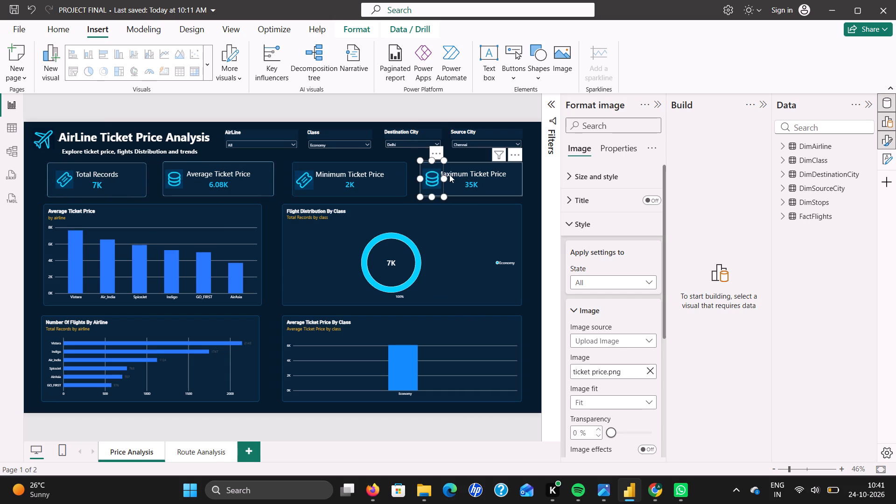
pyautogui.click(453, 189)
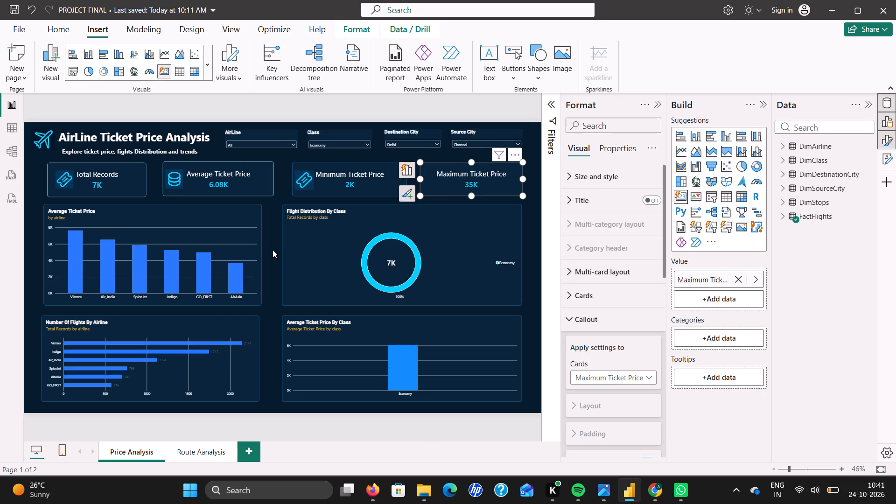
pyautogui.click(271, 250)
pyautogui.click(433, 182)
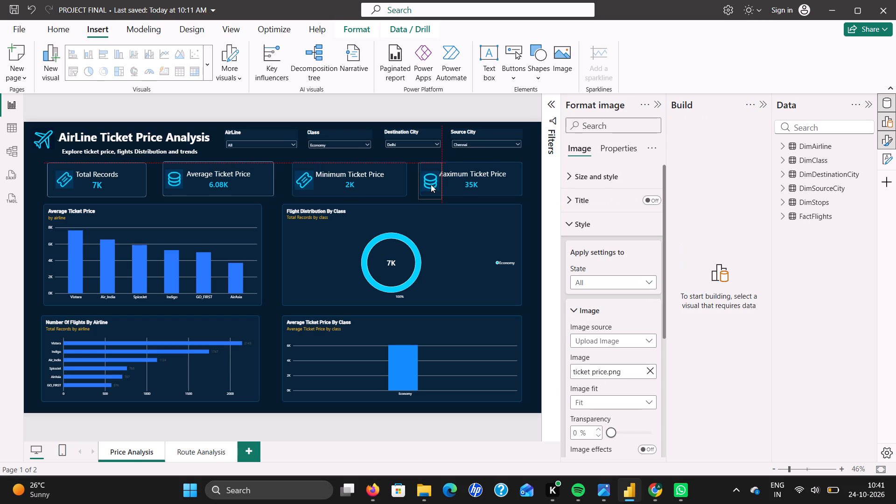
# Extend the left edge of the Maximum Ticket Price card slightly further toward the Minimum Ticket Price card.
pyautogui.click(460, 185)
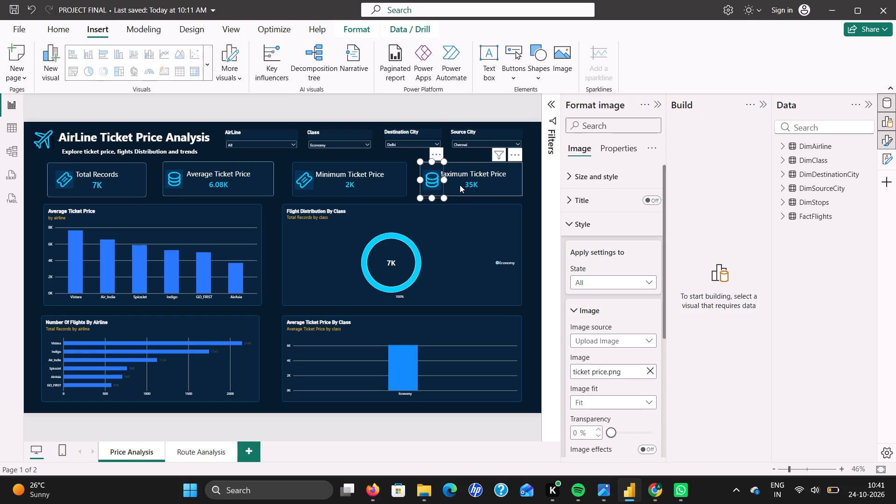
pyautogui.click(418, 177)
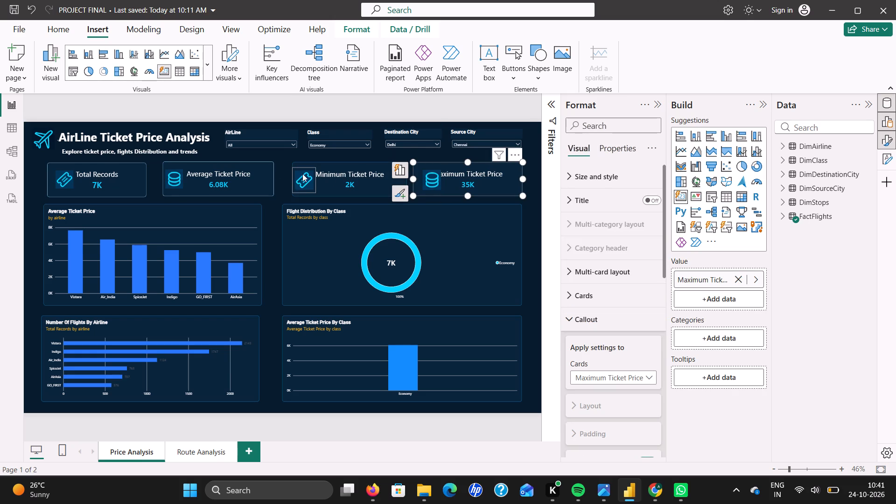
# Extend the left edge of the Minimum Ticket Price card slightly toward the Average Ticket Price card.
pyautogui.click(339, 189)
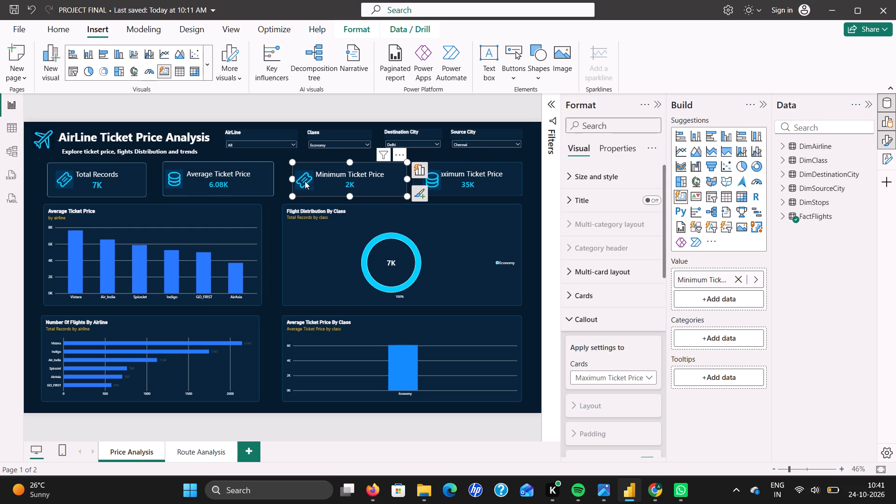
pyautogui.click(292, 177)
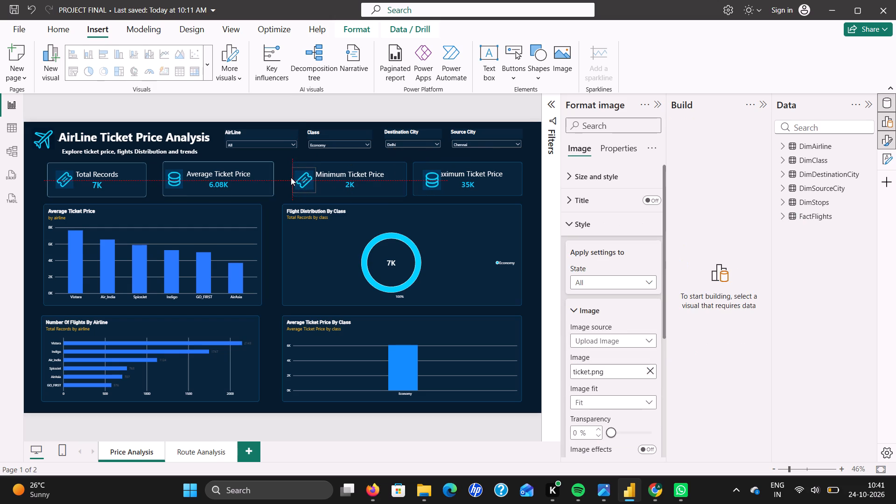
pyautogui.click(334, 188)
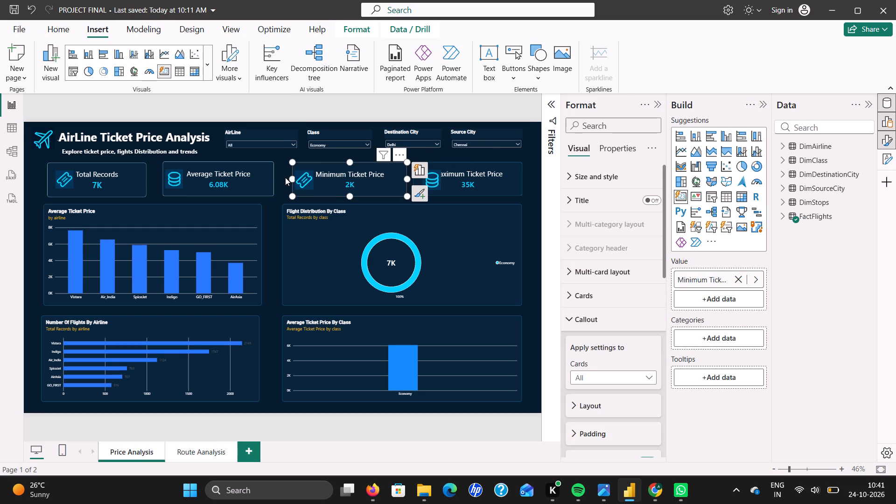
pyautogui.moveTo(291, 177); pyautogui.dragTo(288, 178)
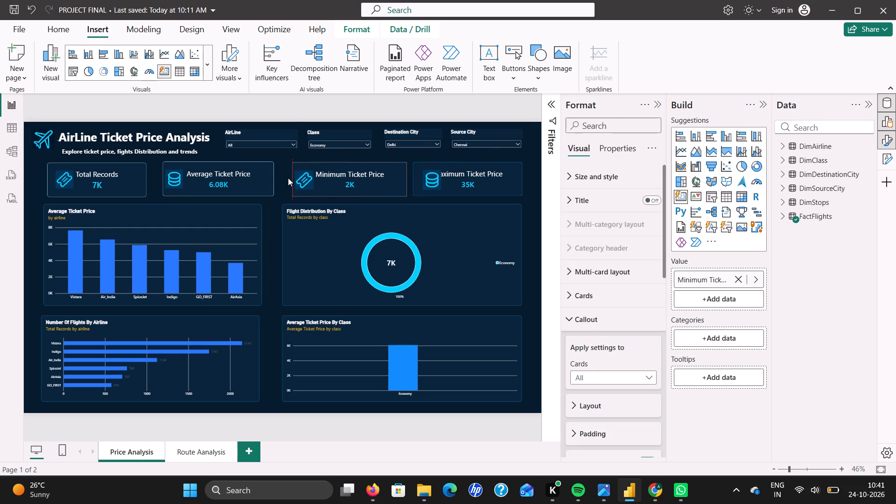
pyautogui.moveTo(288, 178); pyautogui.dragTo(285, 178)
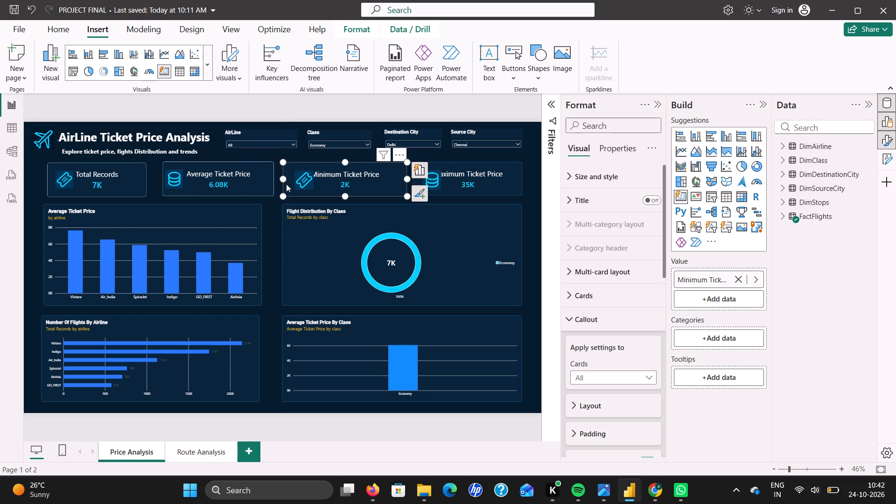
pyautogui.click(275, 225)
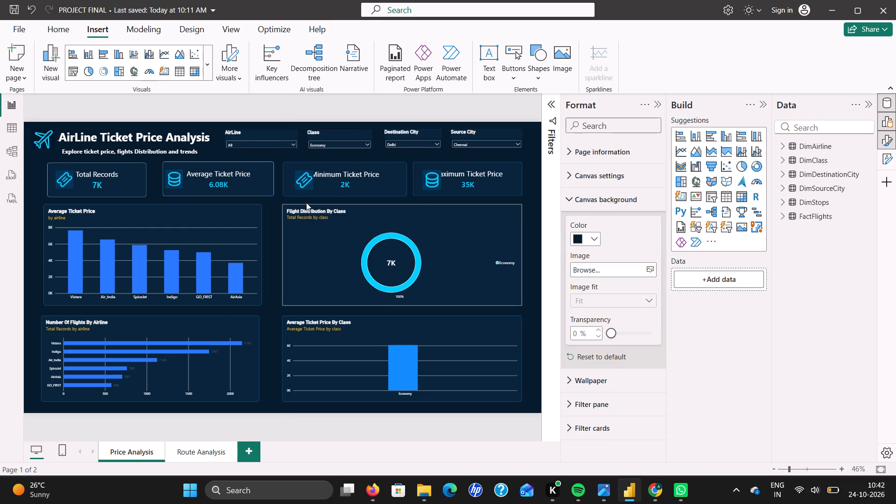
# Shift the icons on the Minimum and Maximum Ticket Price cards slightly left, clear of the card titles.
pyautogui.moveTo(306, 184); pyautogui.dragTo(300, 184)
pyautogui.moveTo(432, 180); pyautogui.dragTo(426, 178)
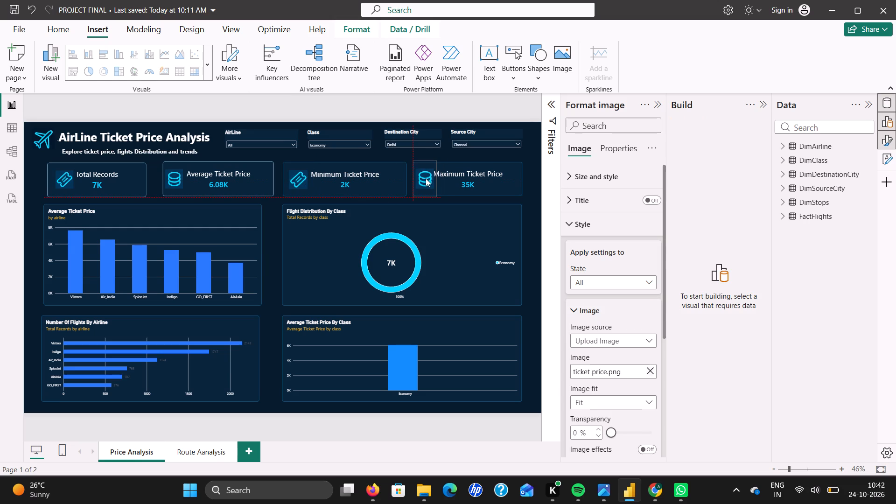
pyautogui.moveTo(426, 178); pyautogui.dragTo(426, 179)
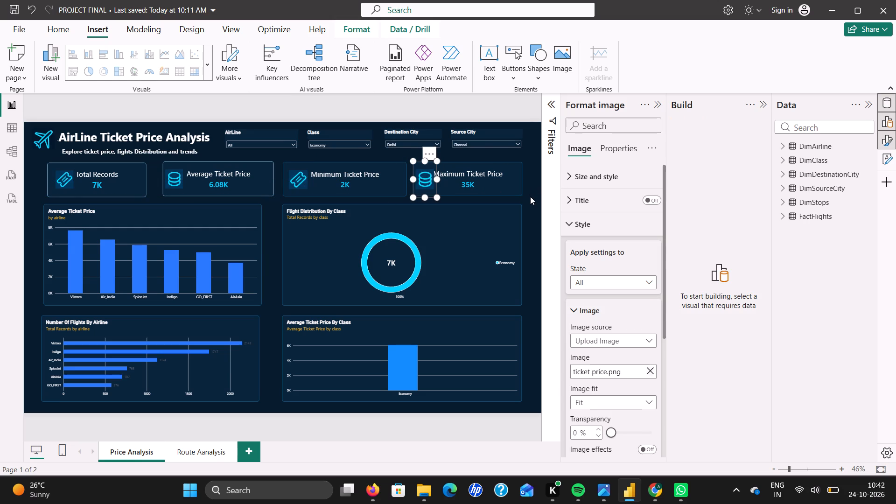
pyautogui.click(530, 196)
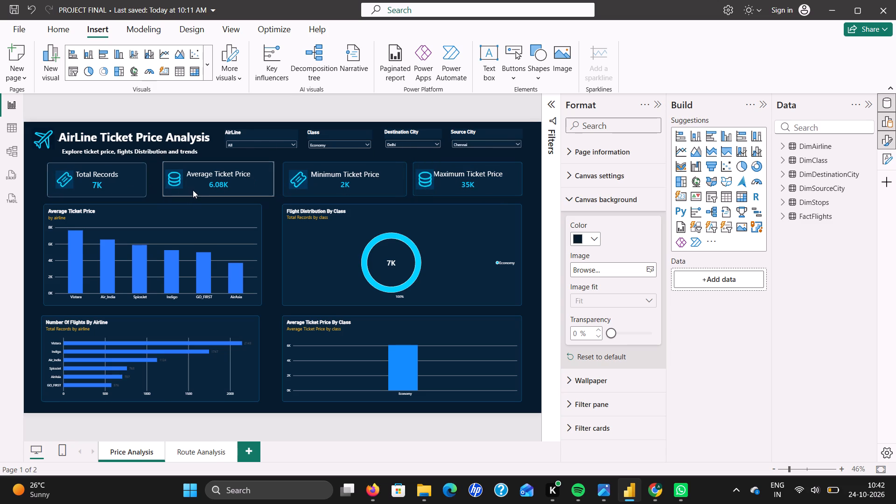
# Nudge the Average and Minimum Ticket Price cards left and slightly down, and lower the Maximum Ticket Price card to match.
pyautogui.moveTo(198, 189); pyautogui.dragTo(192, 192)
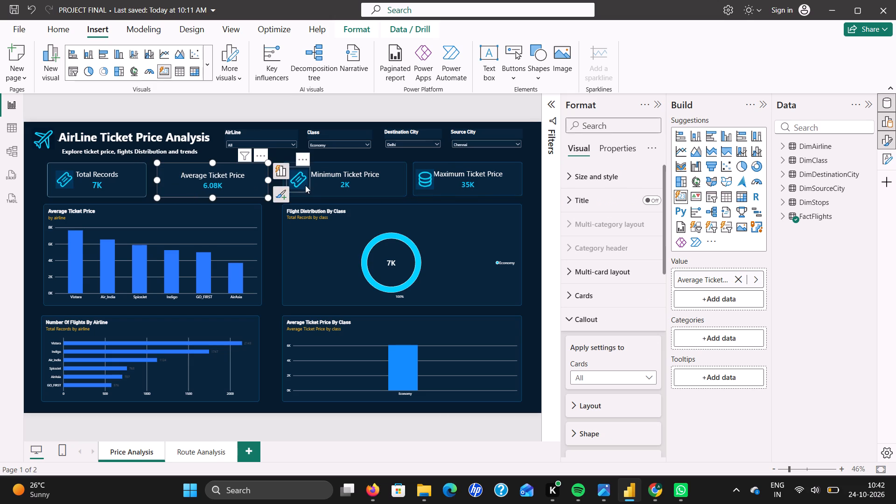
pyautogui.moveTo(323, 186); pyautogui.dragTo(319, 187)
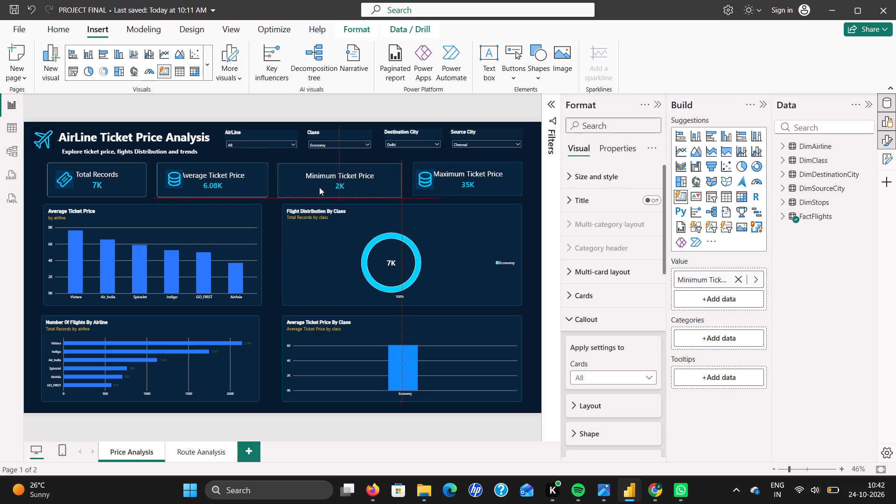
pyautogui.moveTo(319, 187); pyautogui.dragTo(318, 188)
pyautogui.doubleClick(451, 186)
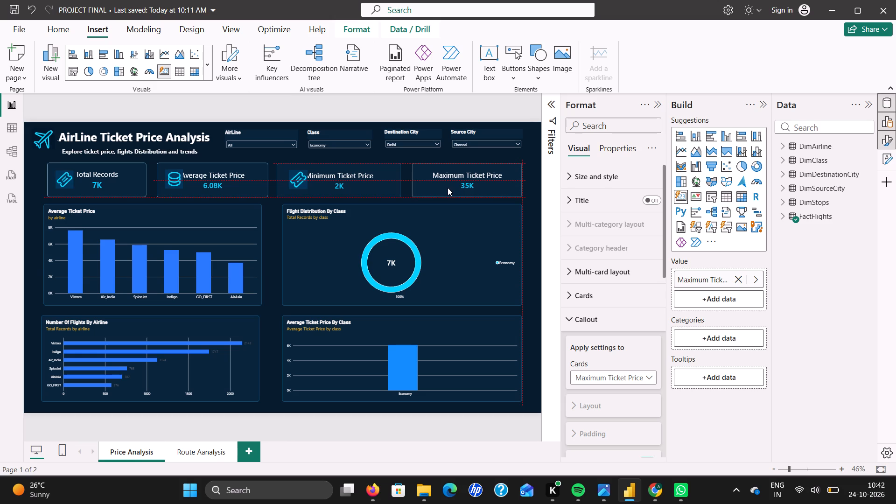
pyautogui.click(273, 281)
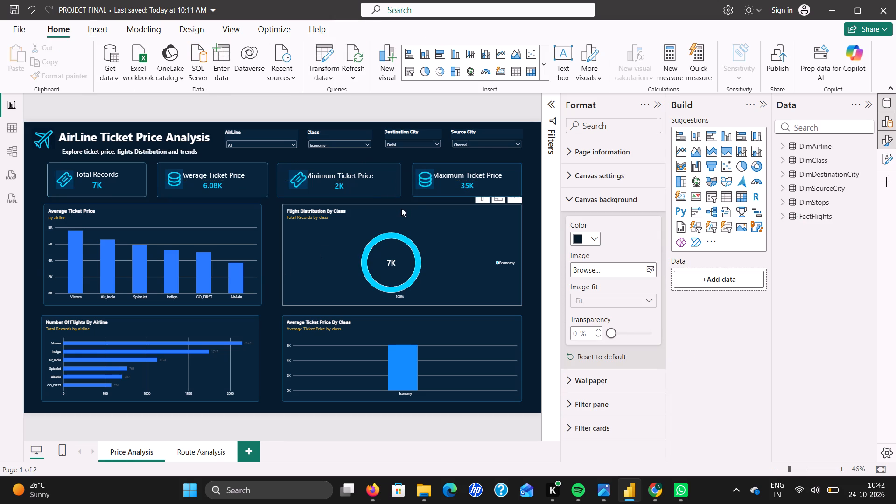
# Shrink the coin-stack icon on the Maximum Ticket Price card slightly and move it a little lower within the card.
pyautogui.click(423, 182)
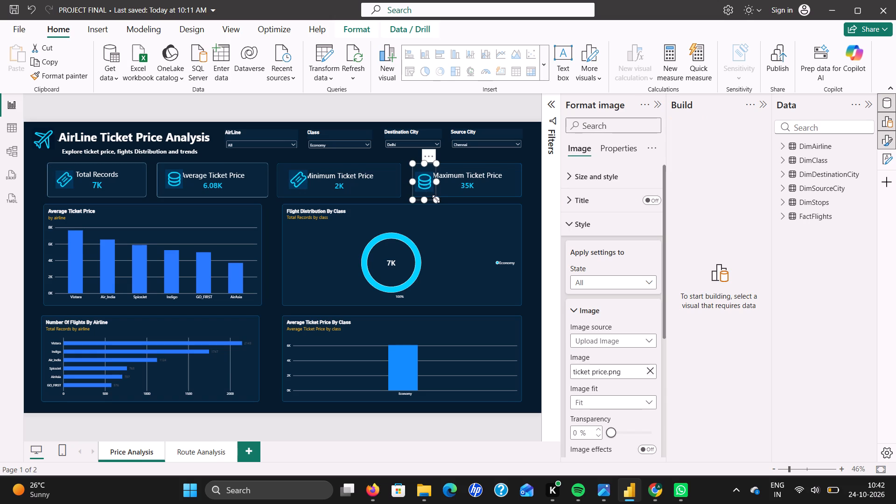
pyautogui.click(436, 199)
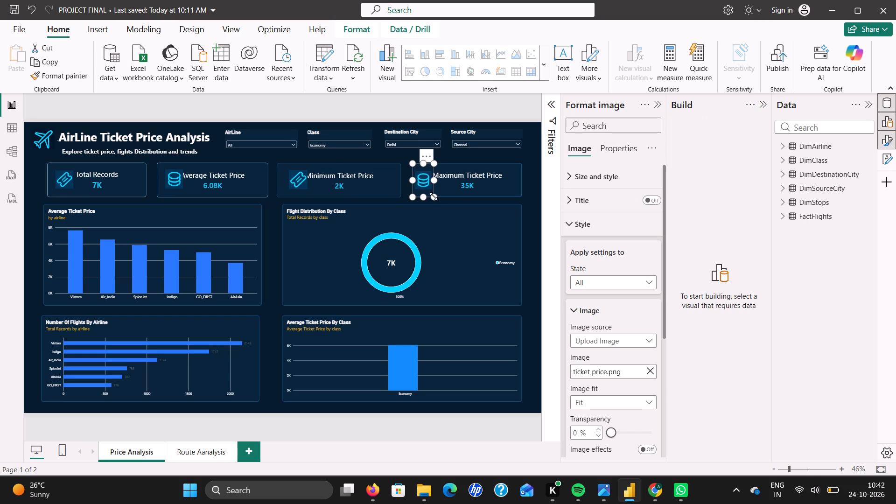
pyautogui.moveTo(425, 180); pyautogui.dragTo(425, 184)
# Move the ticket icon on the Minimum Ticket Price card left and down, clear of the title and level with the coin-stack icon.
pyautogui.click(293, 187)
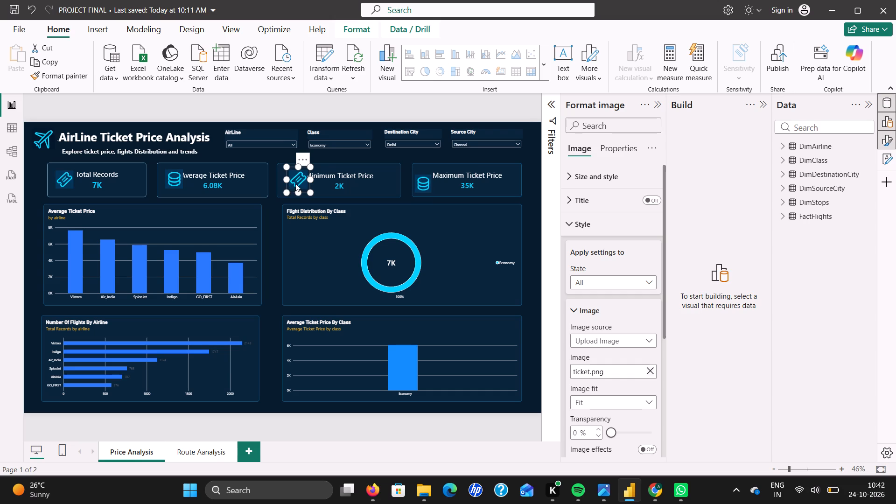
pyautogui.moveTo(296, 182); pyautogui.dragTo(293, 185)
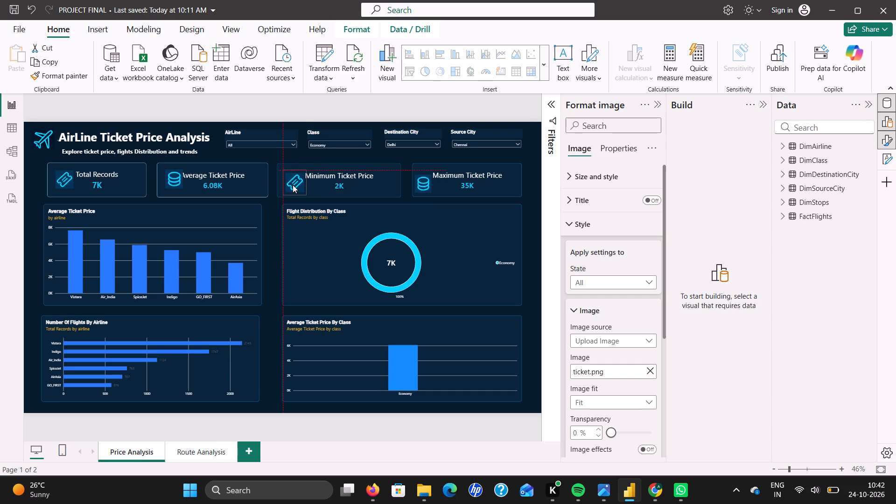
pyautogui.moveTo(293, 185); pyautogui.dragTo(288, 184)
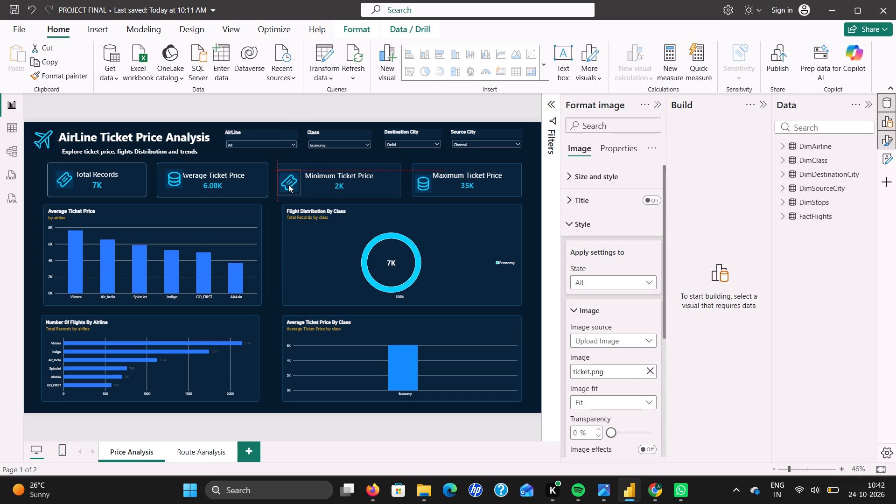
pyautogui.moveTo(288, 184); pyautogui.dragTo(290, 186)
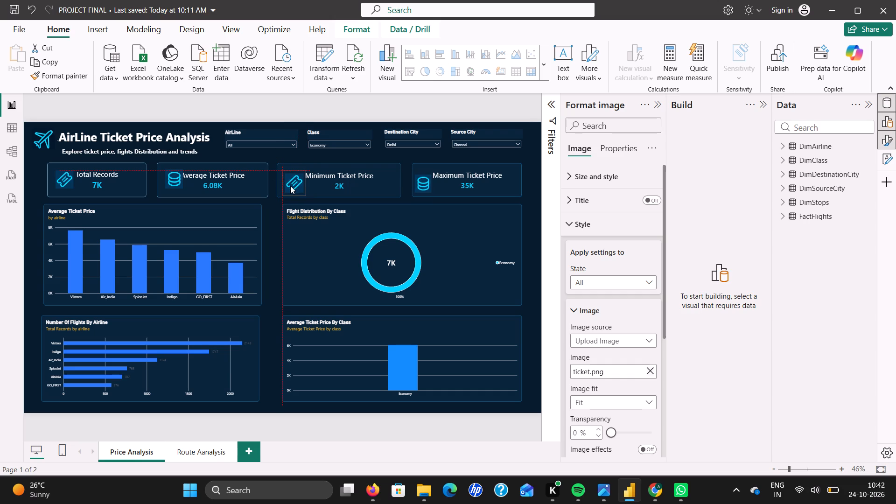
pyautogui.moveTo(290, 186); pyautogui.dragTo(290, 186)
pyautogui.click(274, 225)
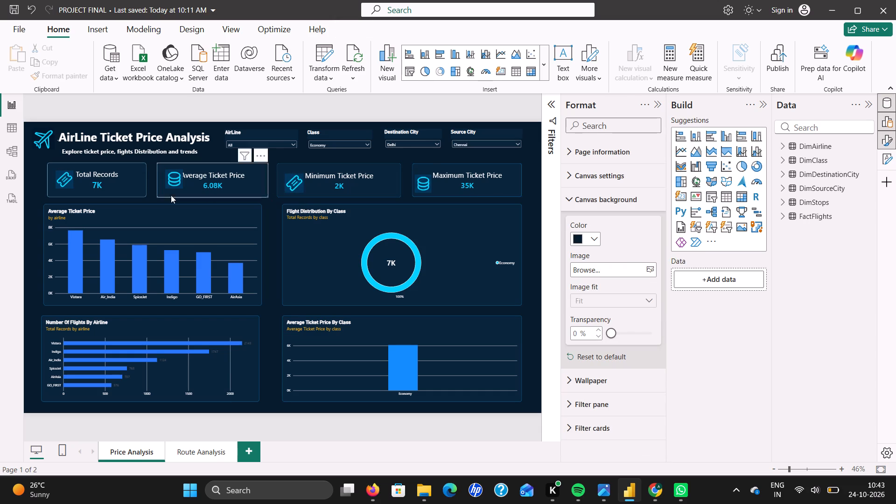
# Nudge the icons on the Average Ticket Price and Total Records cards left and down to line up with the other card icons.
pyautogui.moveTo(174, 179); pyautogui.dragTo(170, 182)
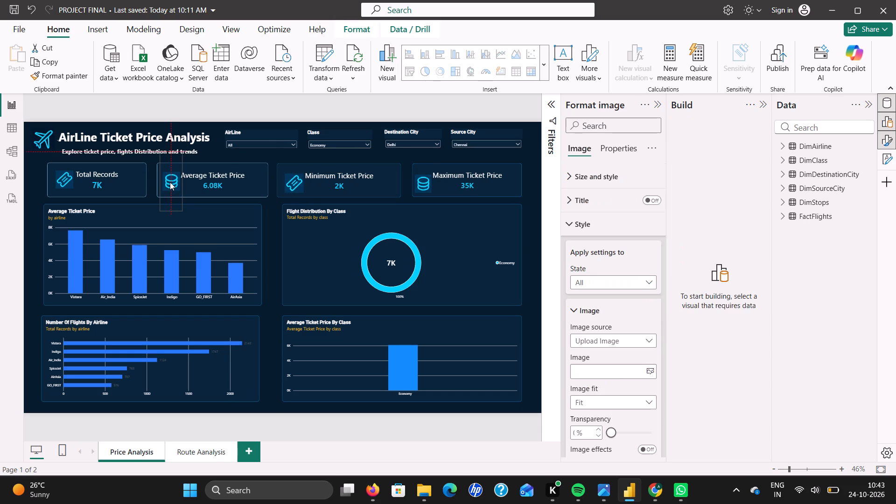
pyautogui.moveTo(170, 182); pyautogui.dragTo(170, 184)
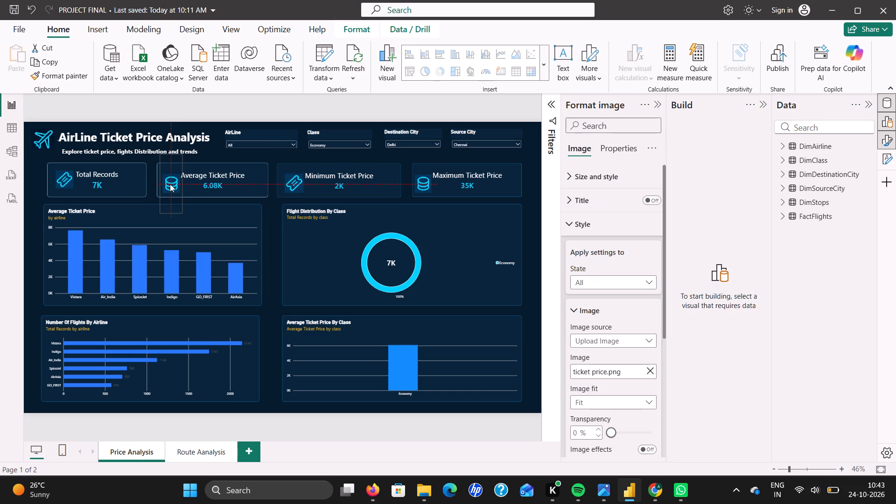
pyautogui.click(151, 193)
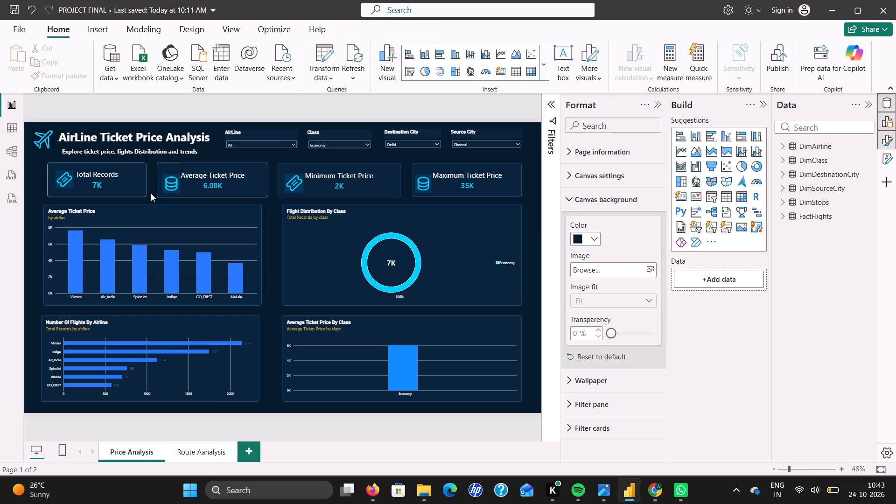
pyautogui.click(151, 193)
pyautogui.click(67, 179)
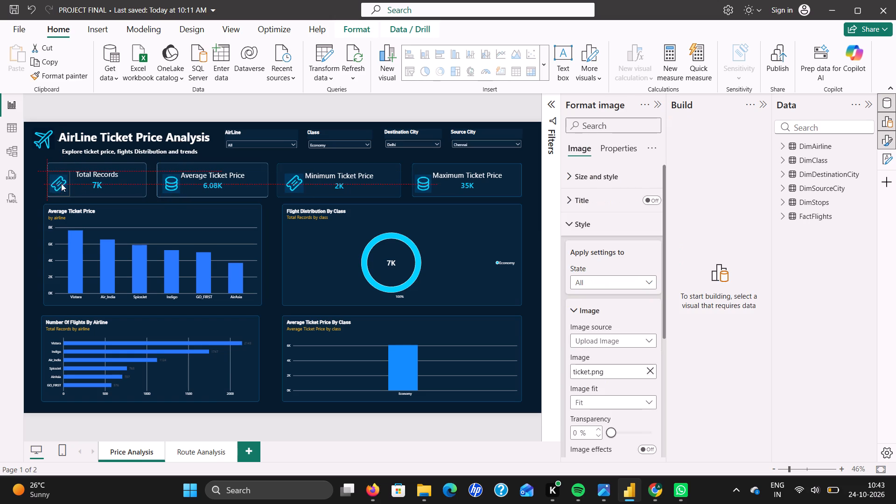
pyautogui.click(153, 186)
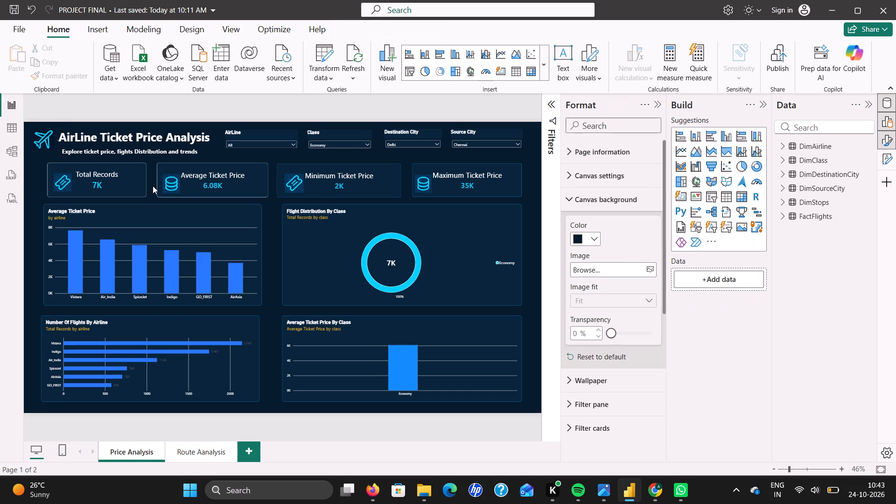
# Save the report.
pyautogui.hotkey('ctrl', 's')
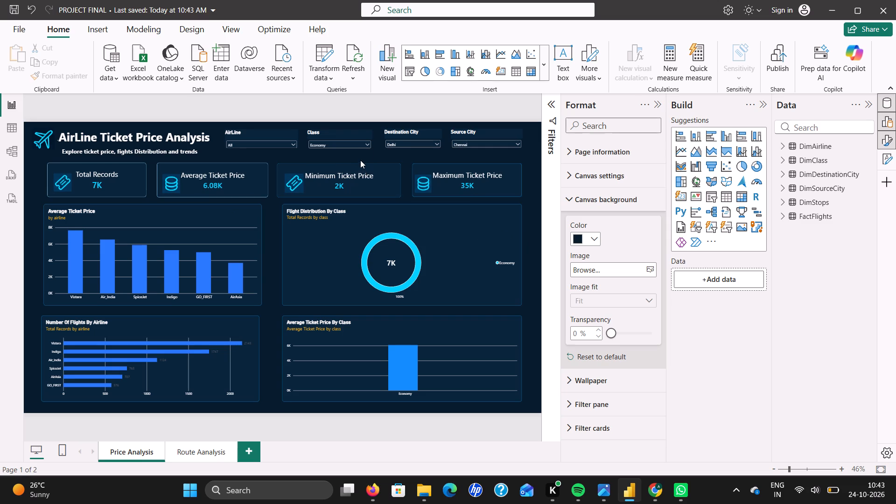
# Clear the Economy, Delhi and Chennai selections from the Class, Destination City and Source City slicers.
pyautogui.click(368, 145)
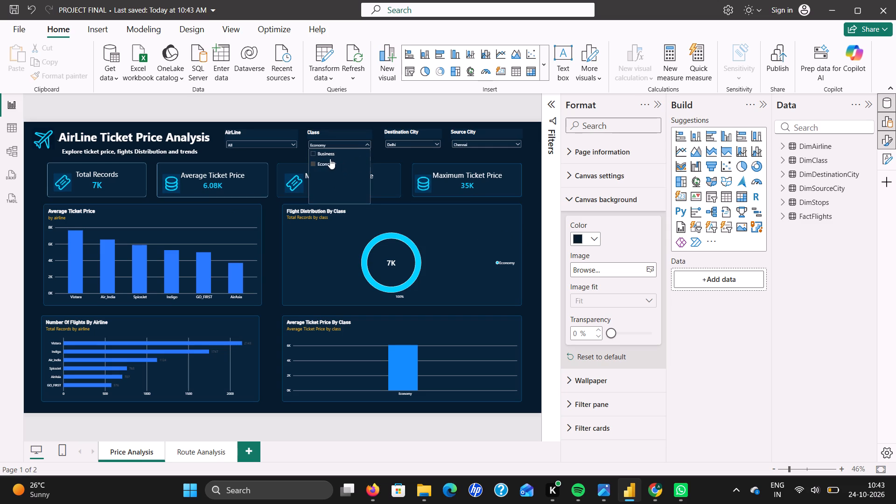
pyautogui.click(313, 162)
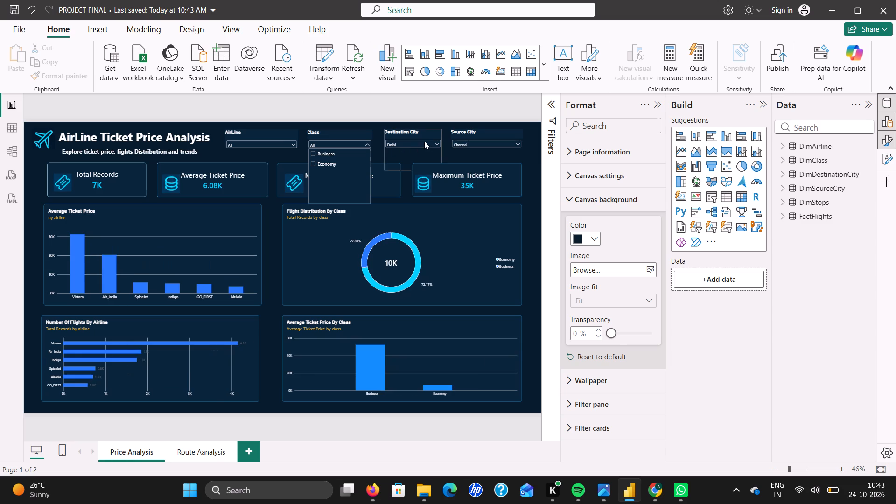
pyautogui.click(429, 142)
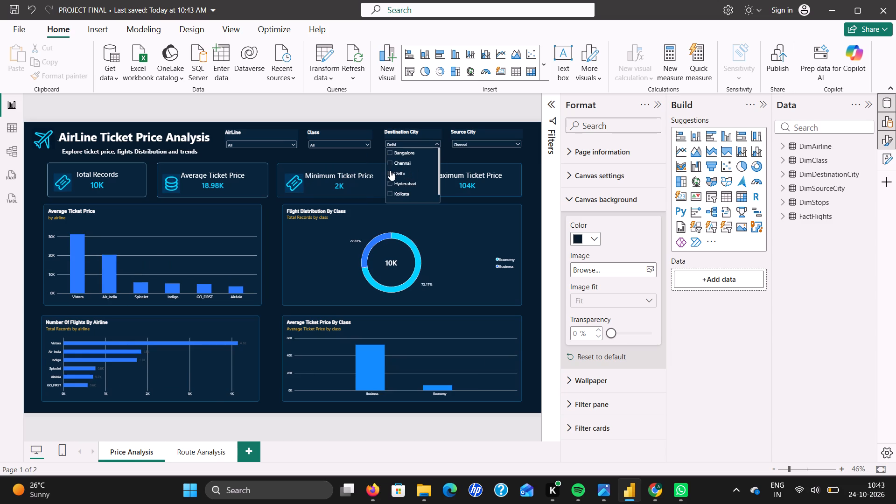
pyautogui.click(388, 174)
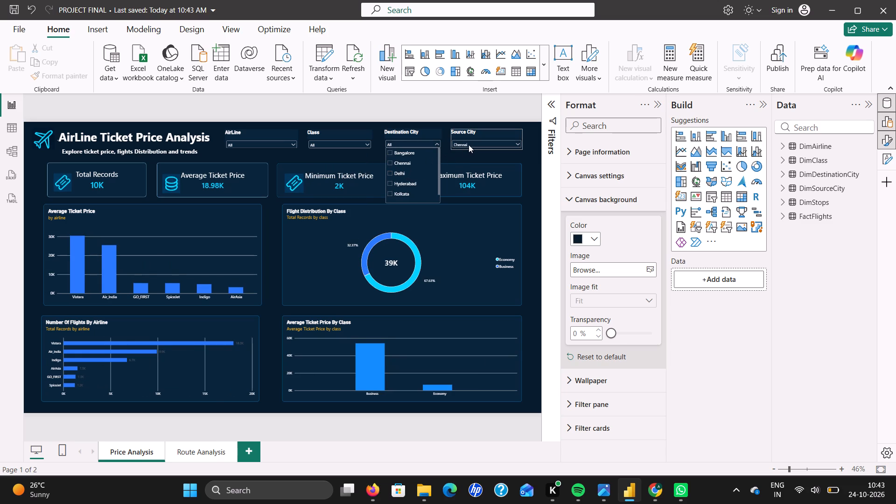
pyautogui.click(475, 142)
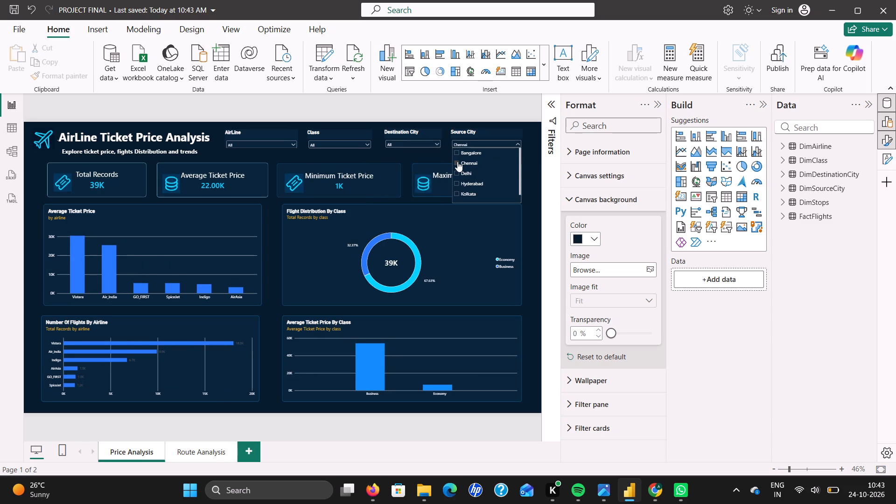
pyautogui.click(457, 161)
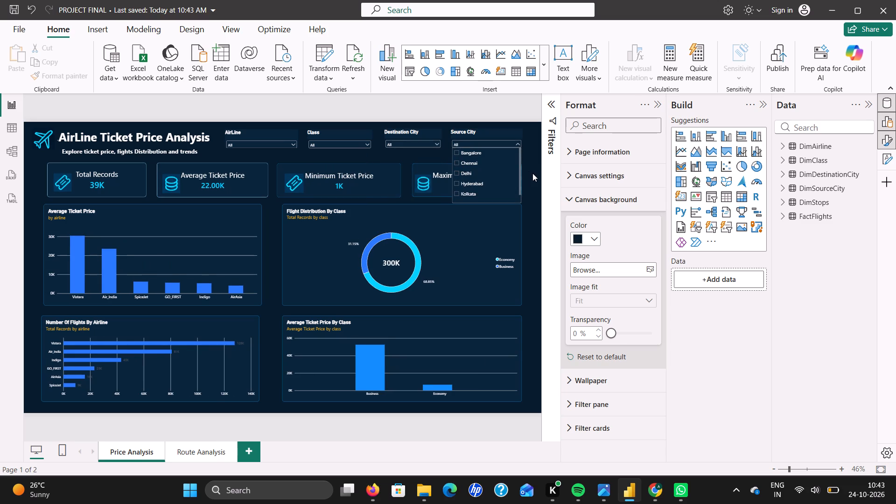
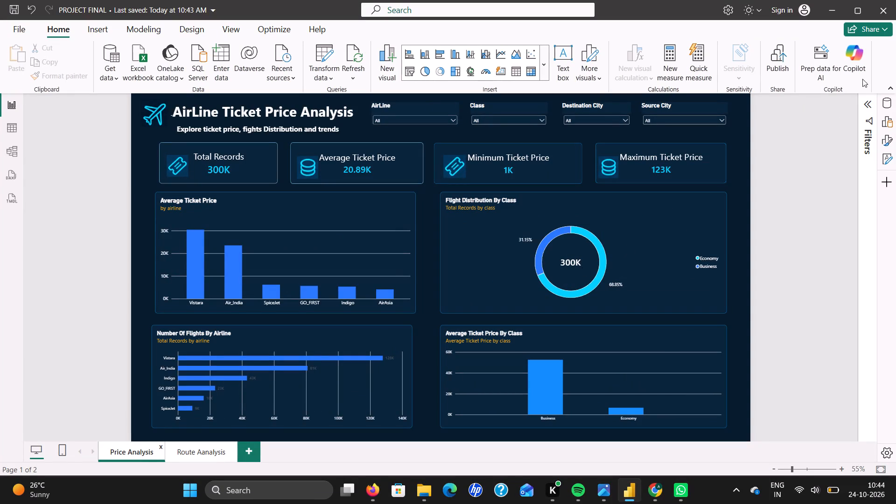
# Collapse the ribbon and start a Snipping Tool video recording framed exactly around the Price Analysis report canvas.
pyautogui.click(890, 89)
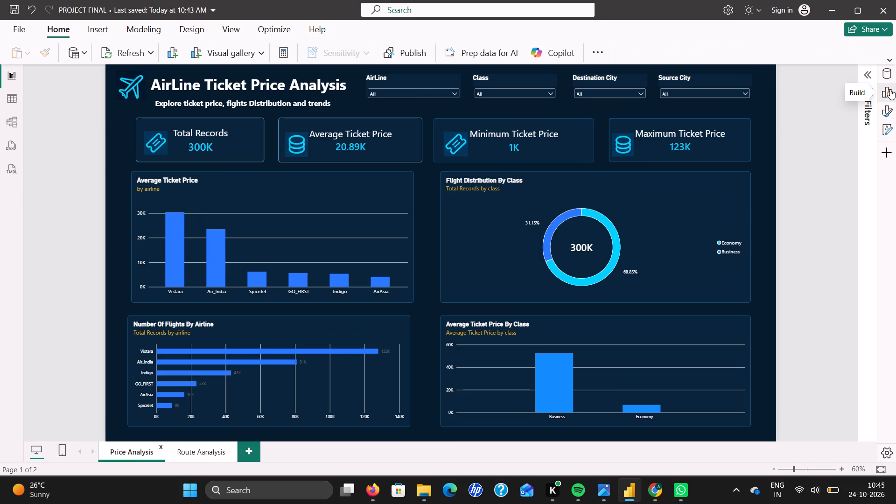
pyautogui.press('Print')
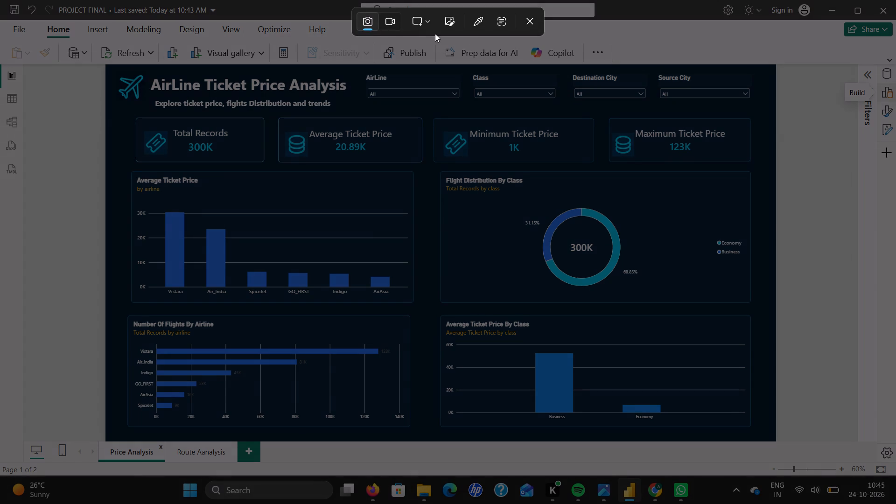
pyautogui.click(392, 20)
pyautogui.moveTo(105, 66); pyautogui.dragTo(330, 272)
pyautogui.hscroll(1, 266, 223)
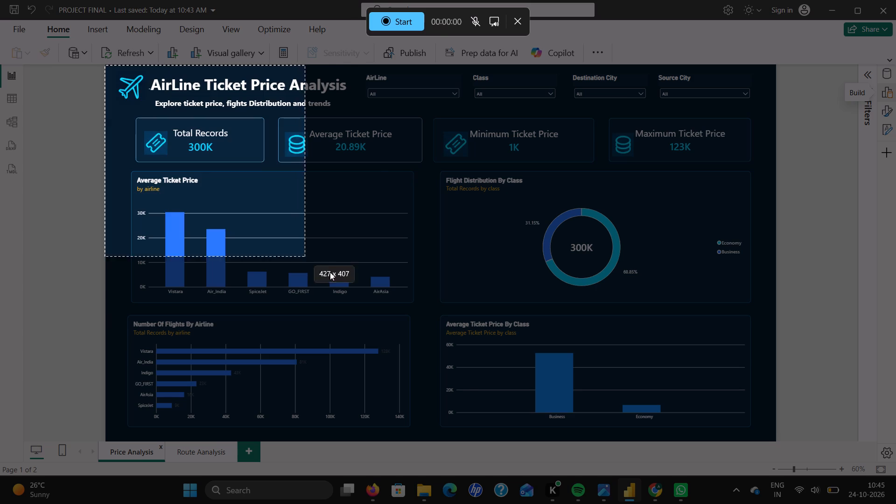
pyautogui.moveTo(330, 272); pyautogui.dragTo(680, 468)
pyautogui.hscroll(2, 506, 329)
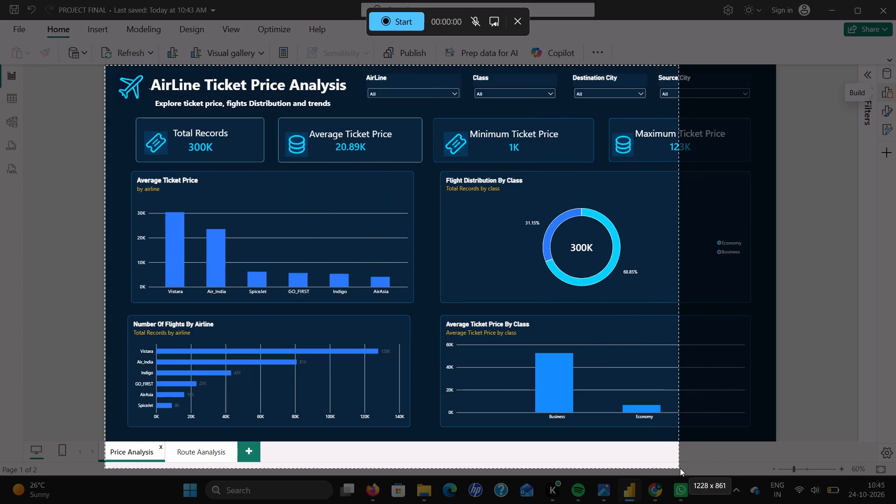
pyautogui.moveTo(680, 468); pyautogui.dragTo(786, 503)
pyautogui.hscroll(1, 740, 457)
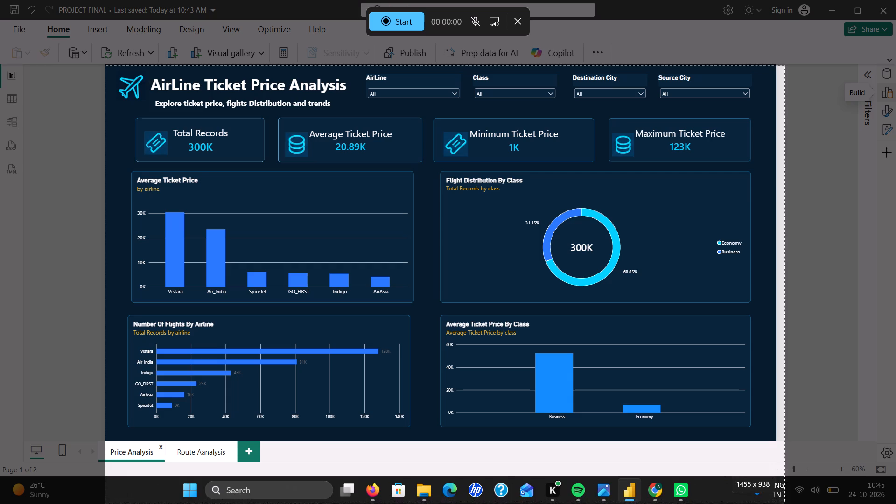
pyautogui.moveTo(786, 503); pyautogui.dragTo(789, 466)
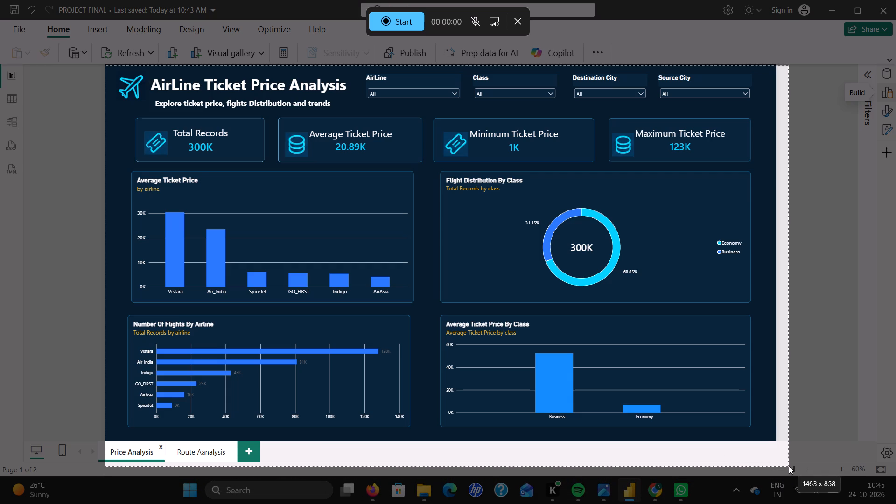
pyautogui.moveTo(789, 466); pyautogui.dragTo(785, 456)
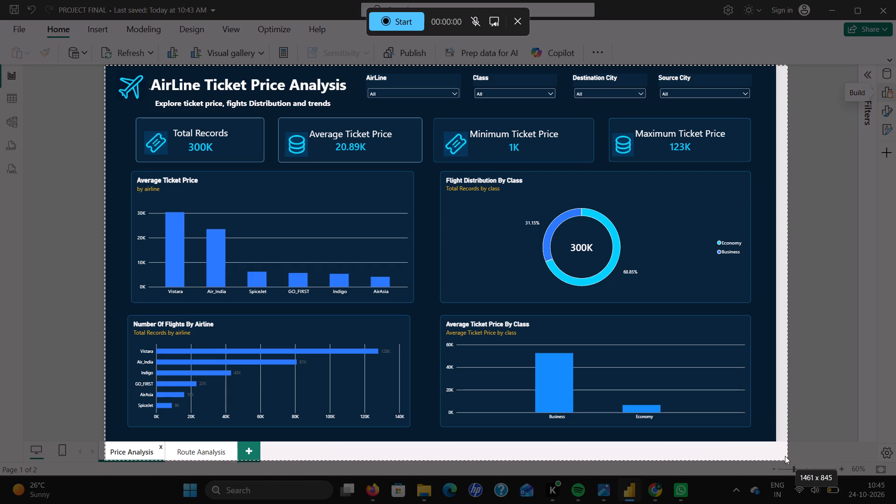
pyautogui.moveTo(785, 456); pyautogui.dragTo(775, 441)
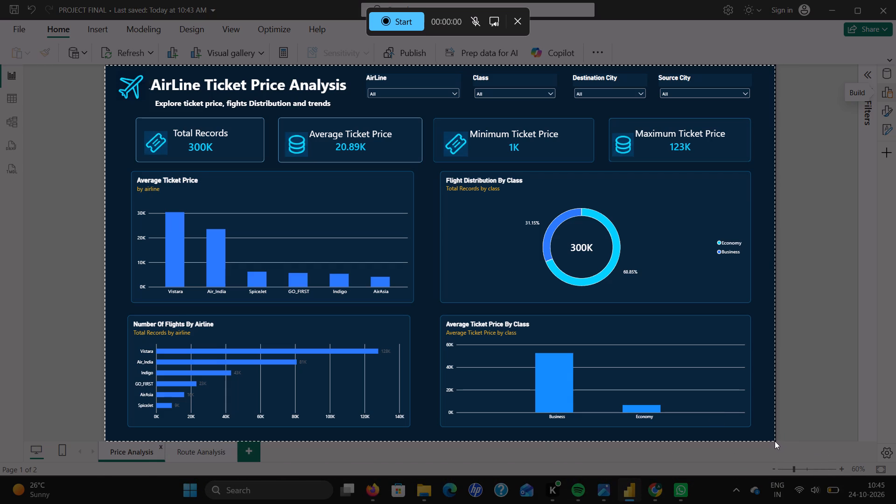
pyautogui.click(401, 18)
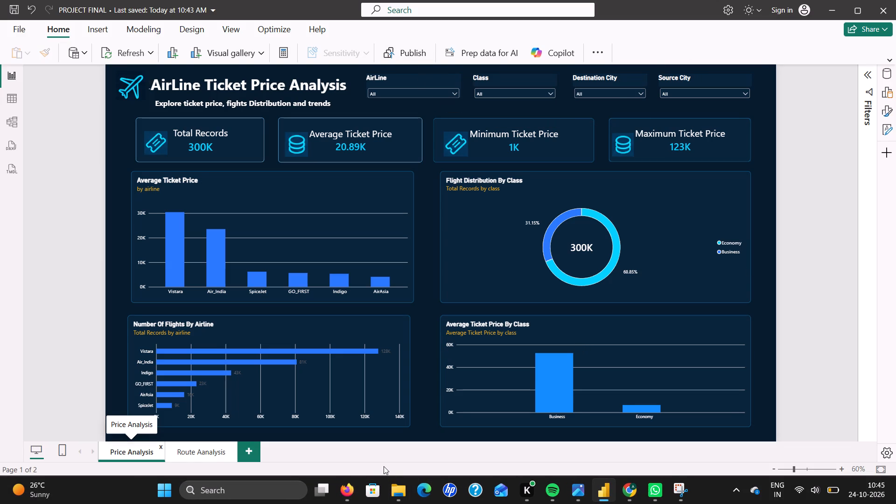
# Filter the Price Analysis page to airline Air_India, class Business, destination city Bangalore and source city Chennai.
pyautogui.click(450, 96)
pyautogui.click(394, 103)
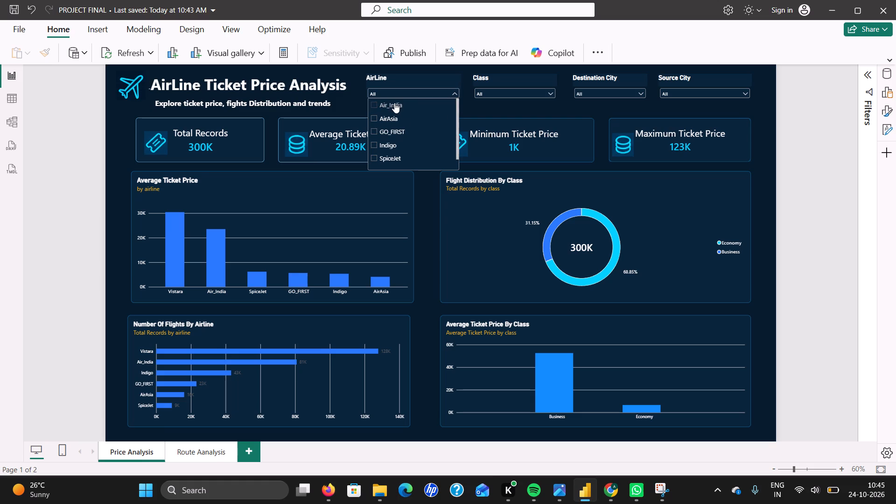
pyautogui.click(499, 89)
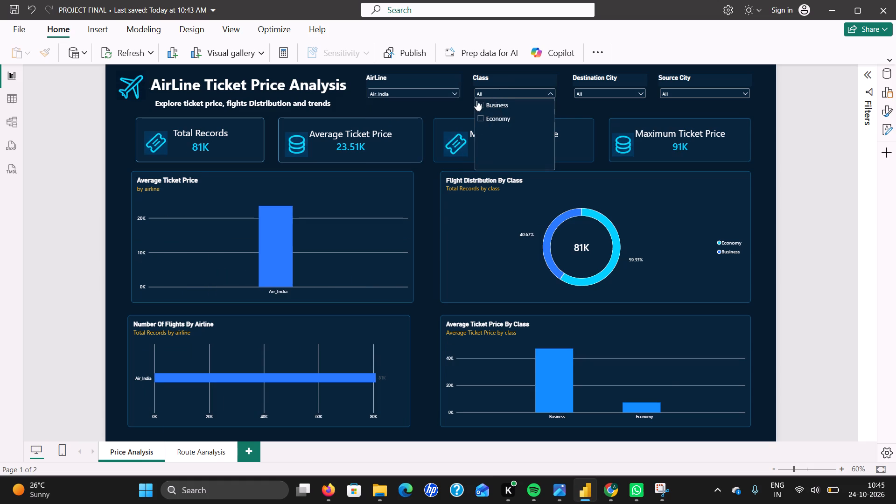
pyautogui.click(480, 104)
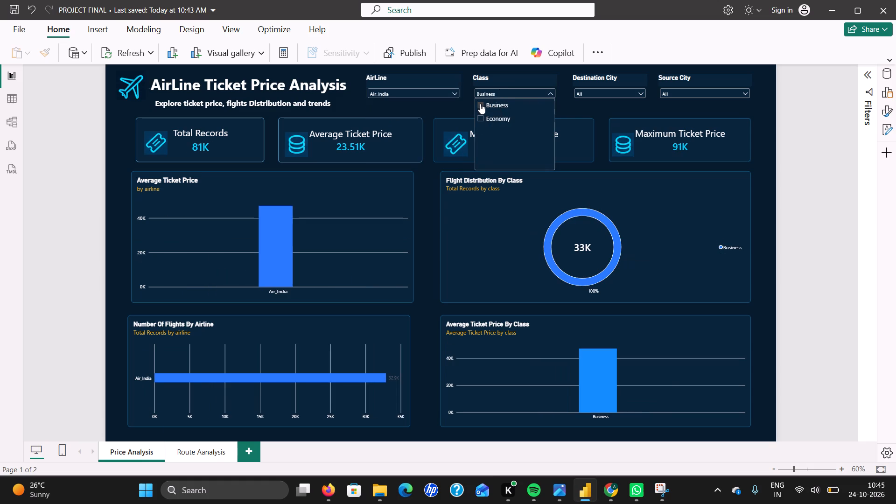
pyautogui.click(590, 92)
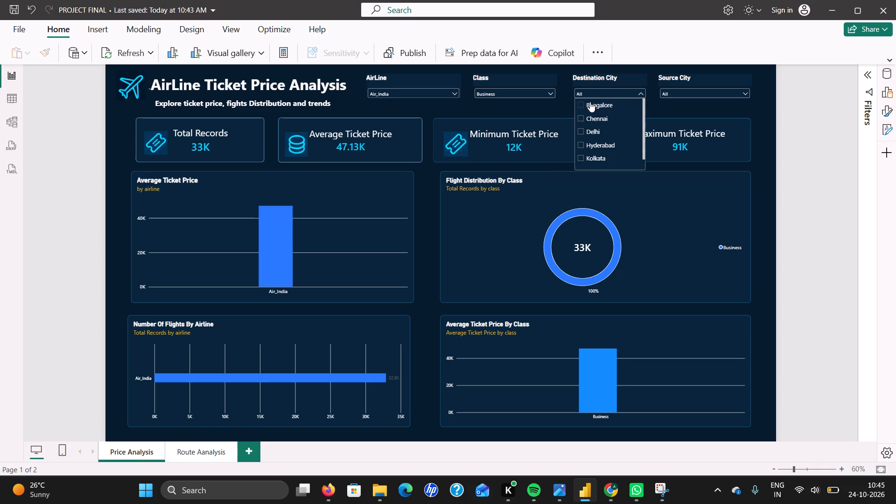
pyautogui.click(579, 104)
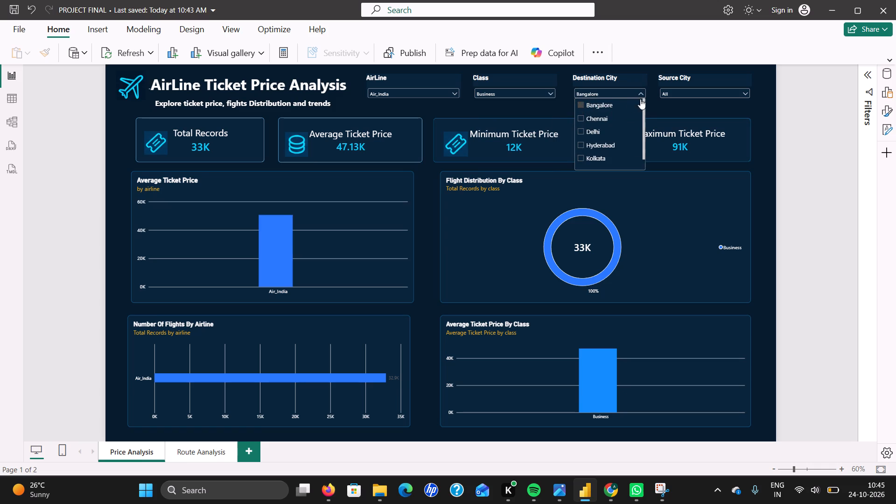
pyautogui.click(679, 91)
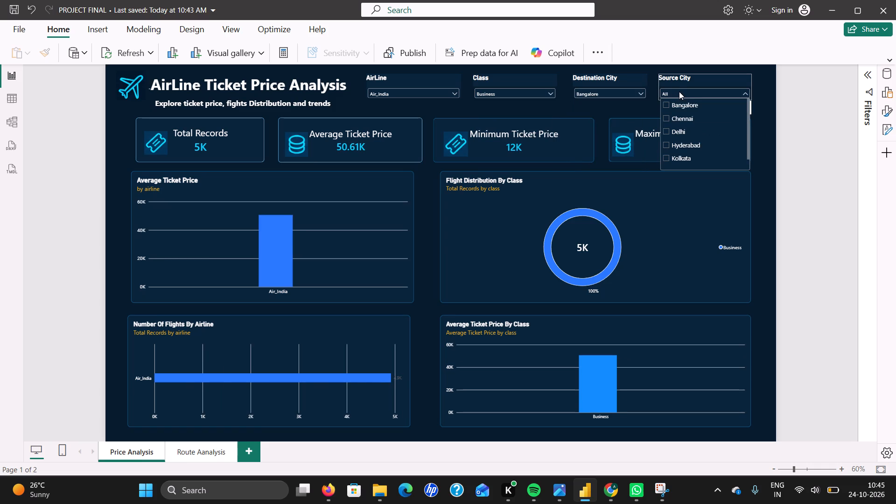
pyautogui.click(666, 119)
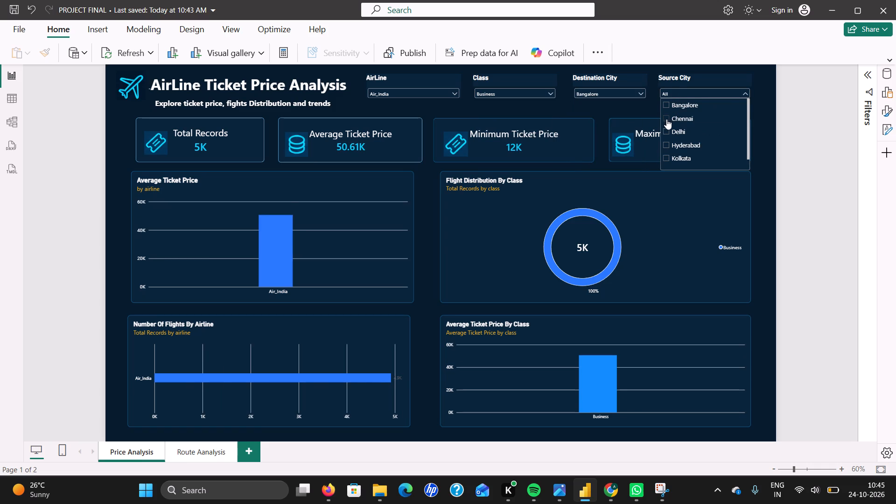
pyautogui.click(706, 91)
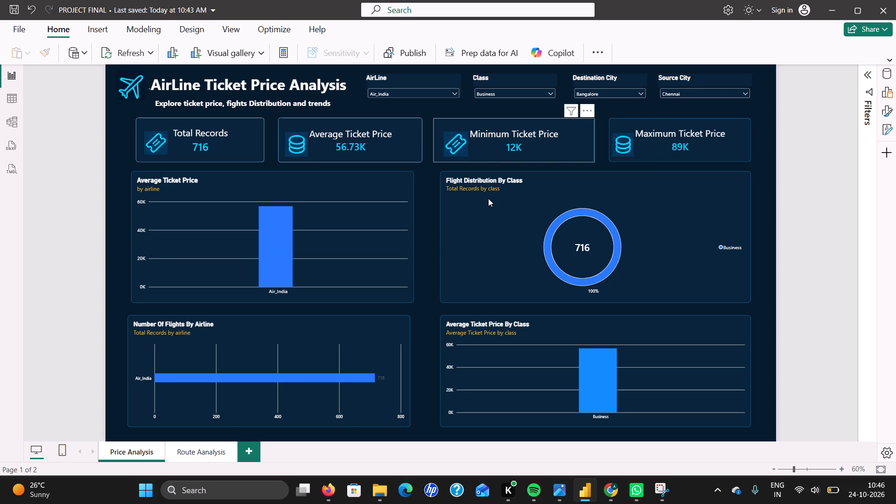
# On the Route Aanalysis page, filter the source city to Bangalore and the destination city to Delhi.
pyautogui.click(214, 451)
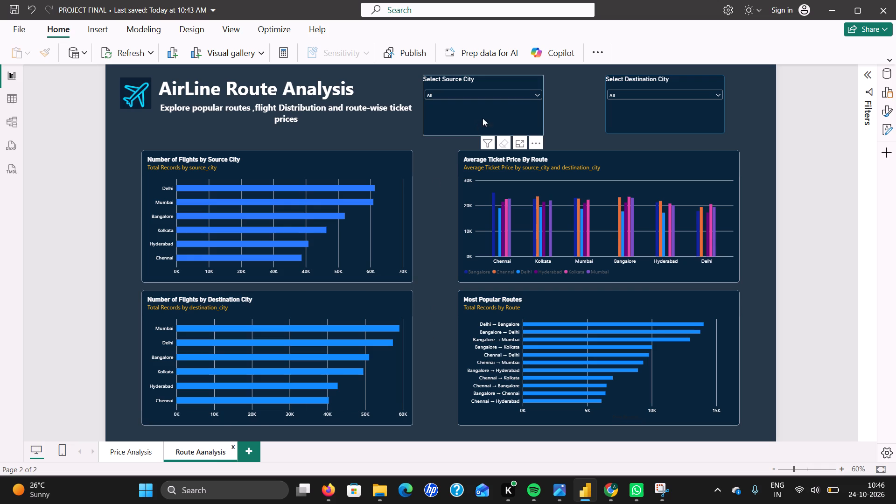
pyautogui.click(518, 94)
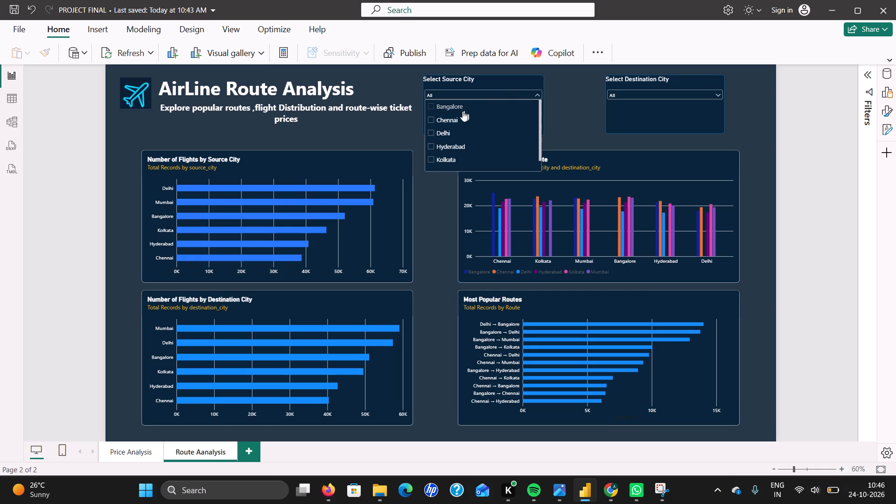
pyautogui.click(430, 107)
pyautogui.click(631, 92)
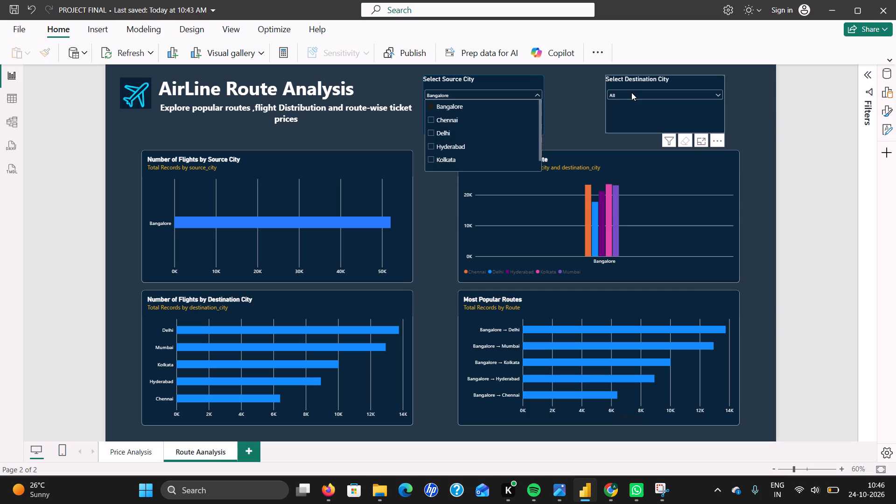
pyautogui.click(613, 132)
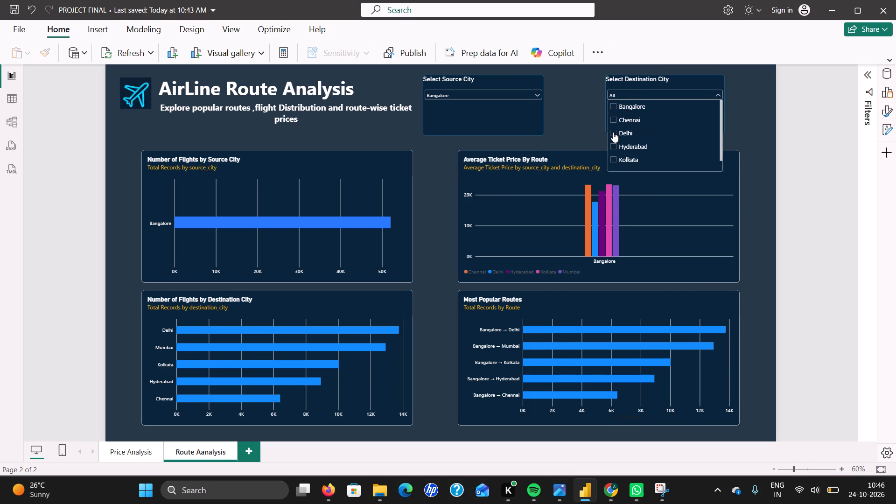
pyautogui.click(667, 90)
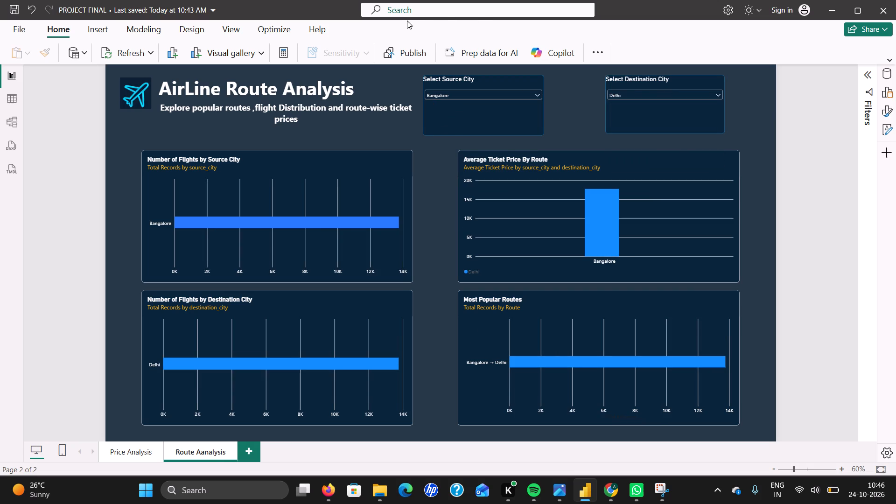
# Stop the Snipping Tool video recording of the airline dashboard.
pyautogui.click(406, 22)
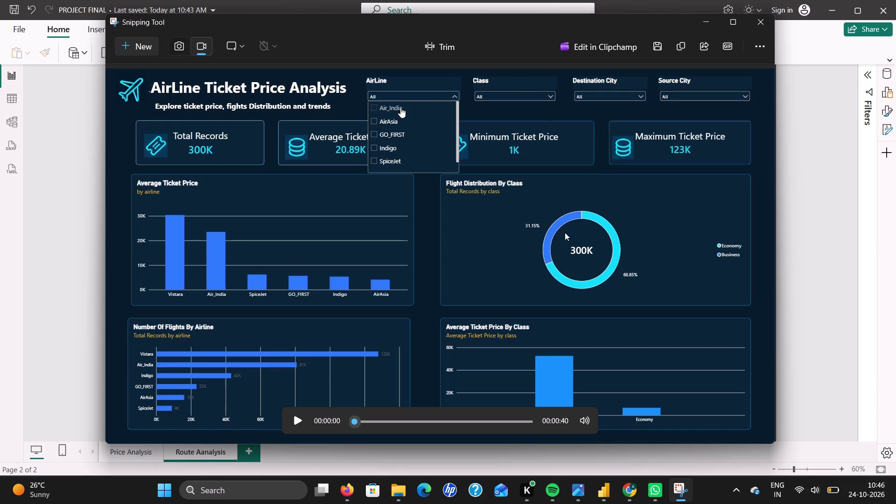